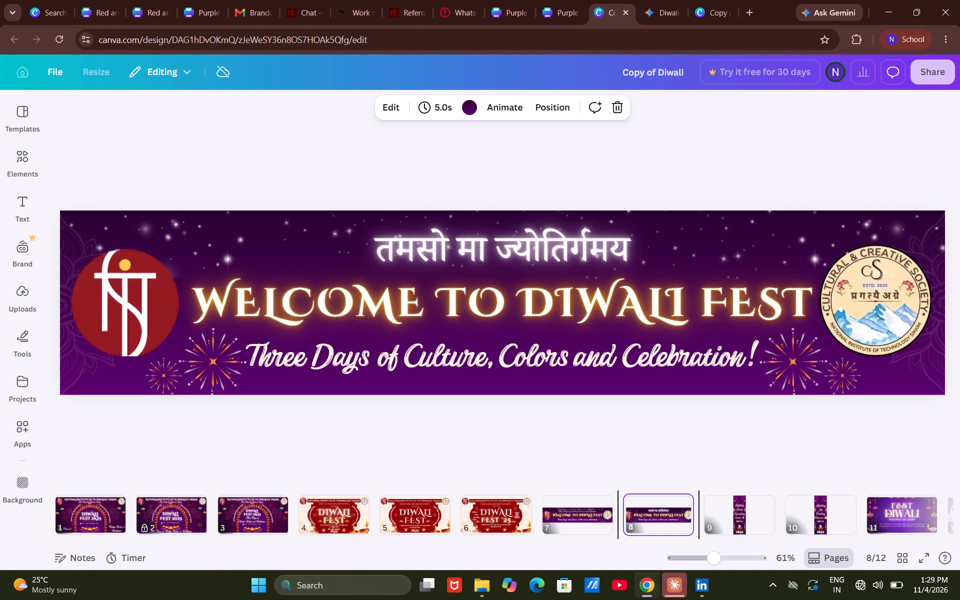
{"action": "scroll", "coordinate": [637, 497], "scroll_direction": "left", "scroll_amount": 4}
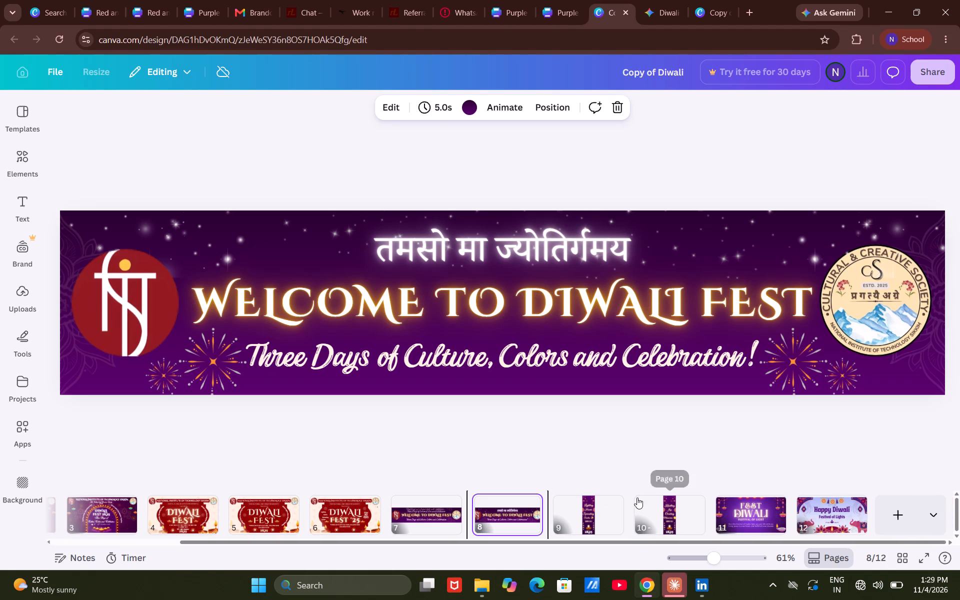
Restore internet access by signing in to the NITS-WiFi login page with the saved credentials, and close that page.
{"action": "left_click", "coordinate": [857, 584]}
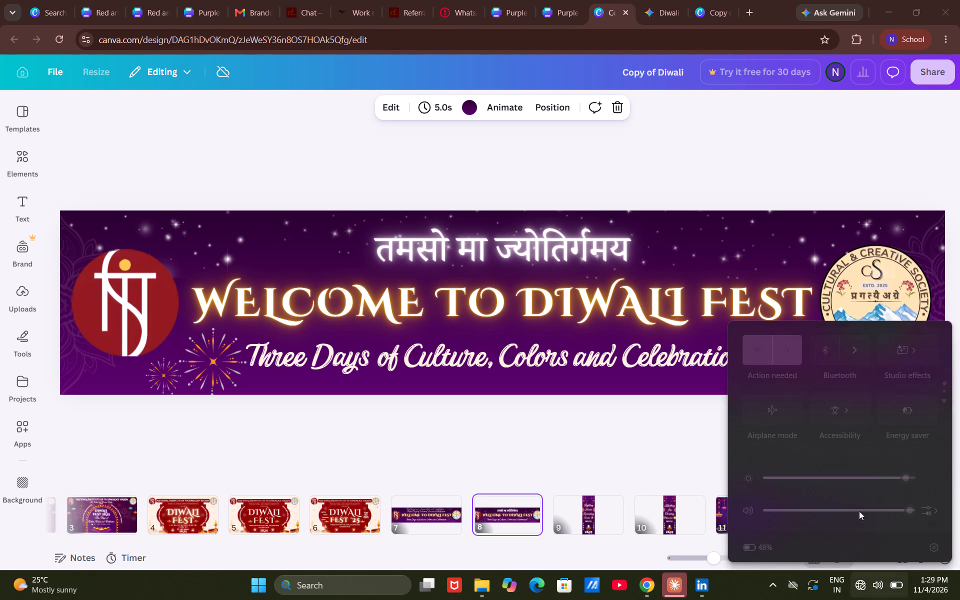
{"action": "left_click", "coordinate": [790, 354]}
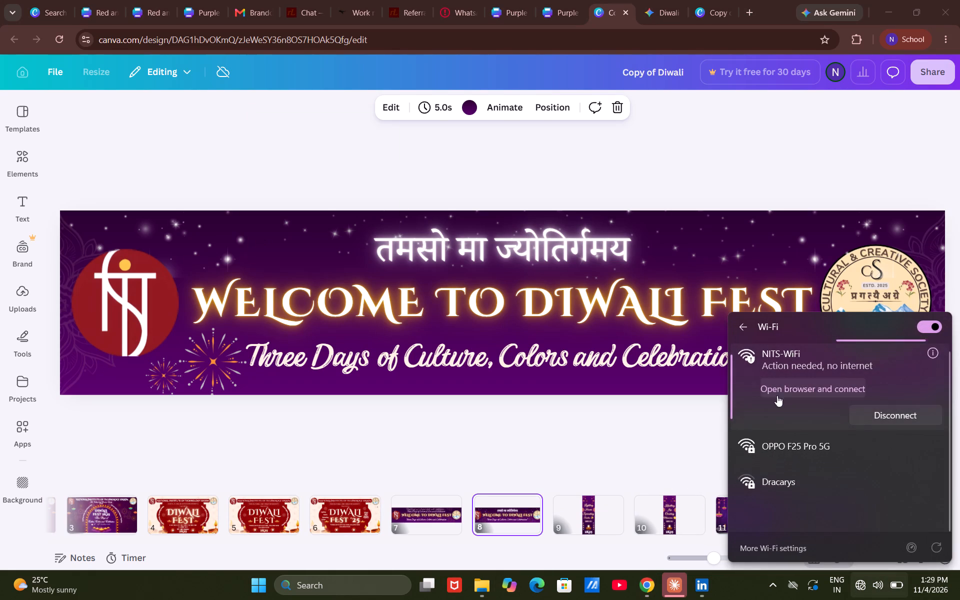
{"action": "left_click", "coordinate": [780, 398]}
{"action": "left_click", "coordinate": [795, 390]}
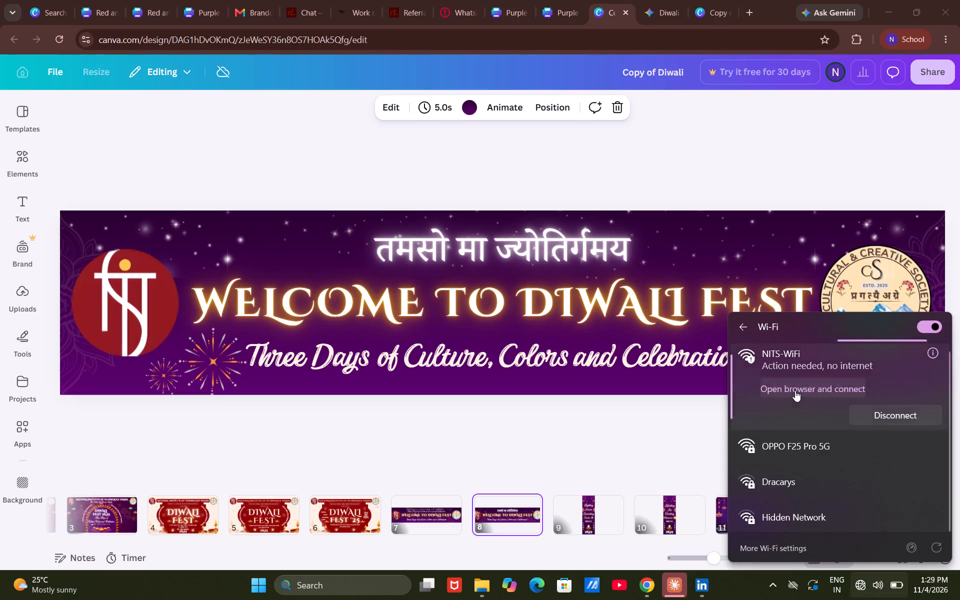
{"action": "left_click", "coordinate": [488, 205]}
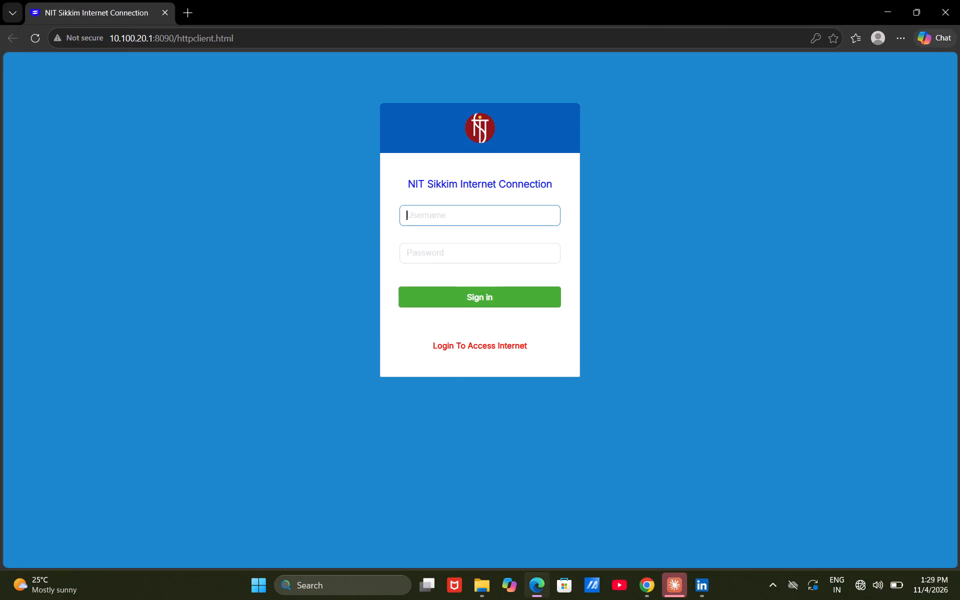
{"action": "left_click", "coordinate": [472, 257]}
{"action": "left_click", "coordinate": [462, 299]}
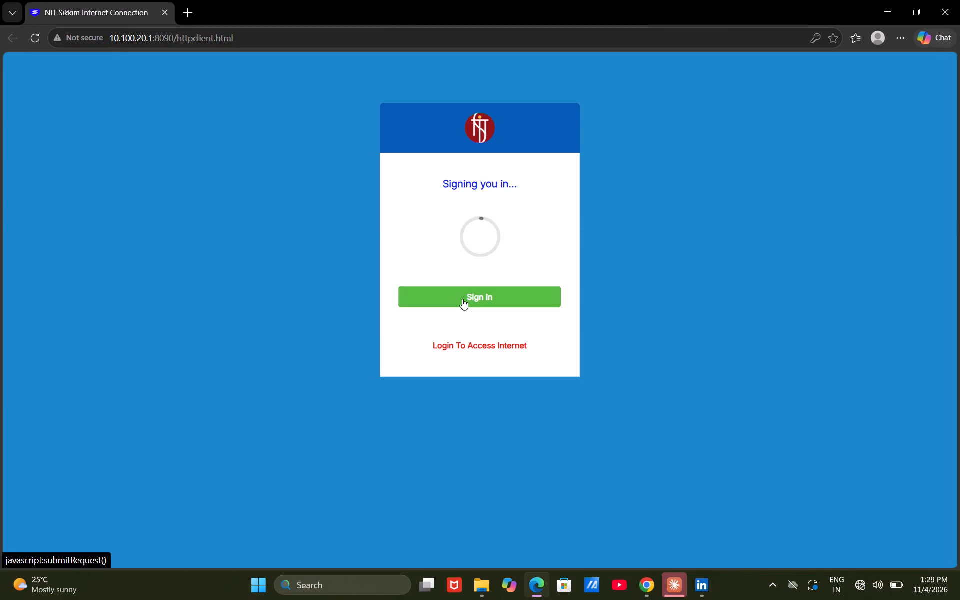
{"action": "left_click", "coordinate": [959, 0]}
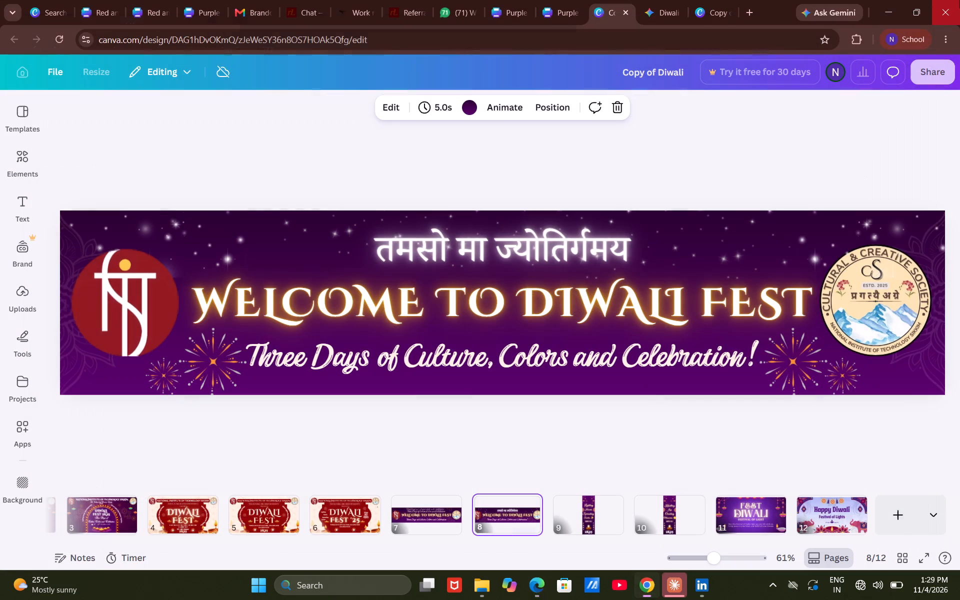
Open page 15 of the Copy of Diwali design, the red Happy Diwali page with peacocks.
{"action": "scroll", "coordinate": [597, 392], "scroll_direction": "left", "scroll_amount": 8}
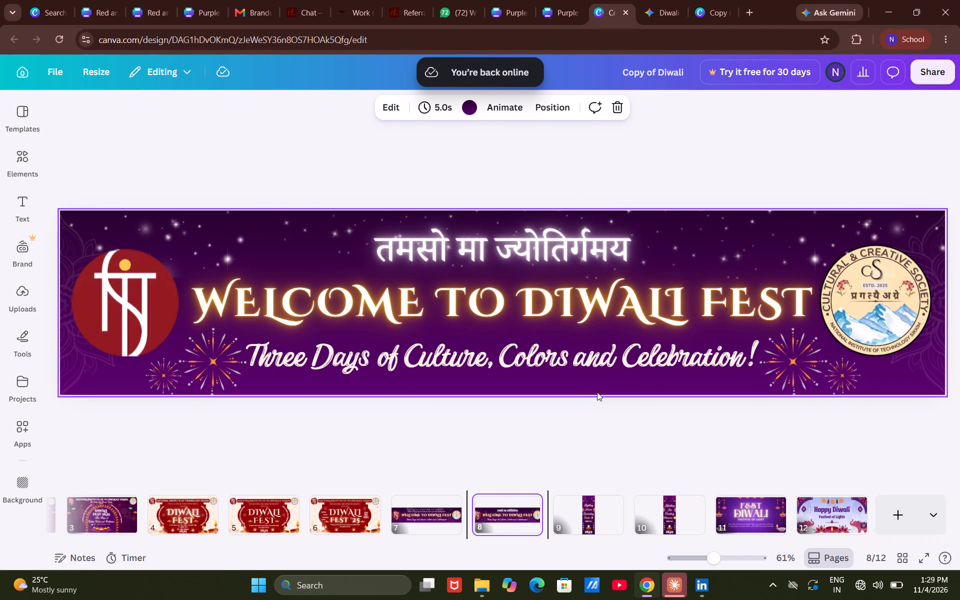
{"action": "scroll", "coordinate": [597, 392], "scroll_direction": "left", "scroll_amount": 5}
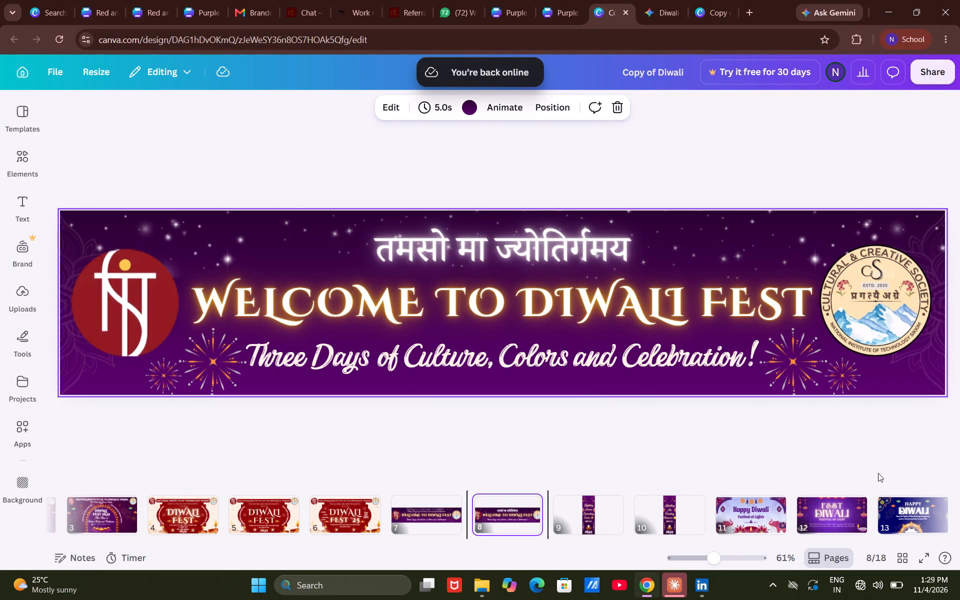
{"action": "scroll", "coordinate": [755, 498], "scroll_direction": "left", "scroll_amount": 3}
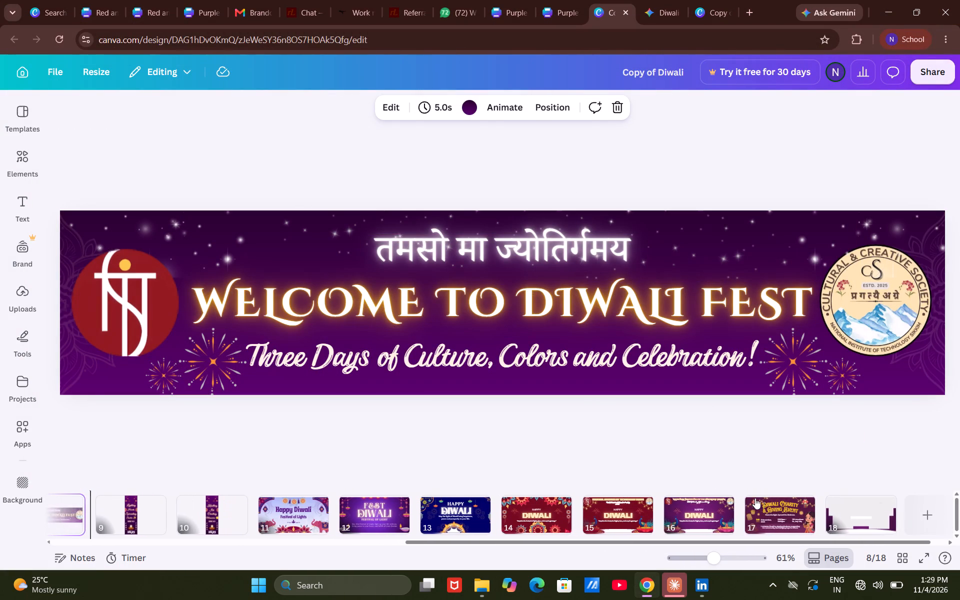
{"action": "left_click", "coordinate": [588, 513]}
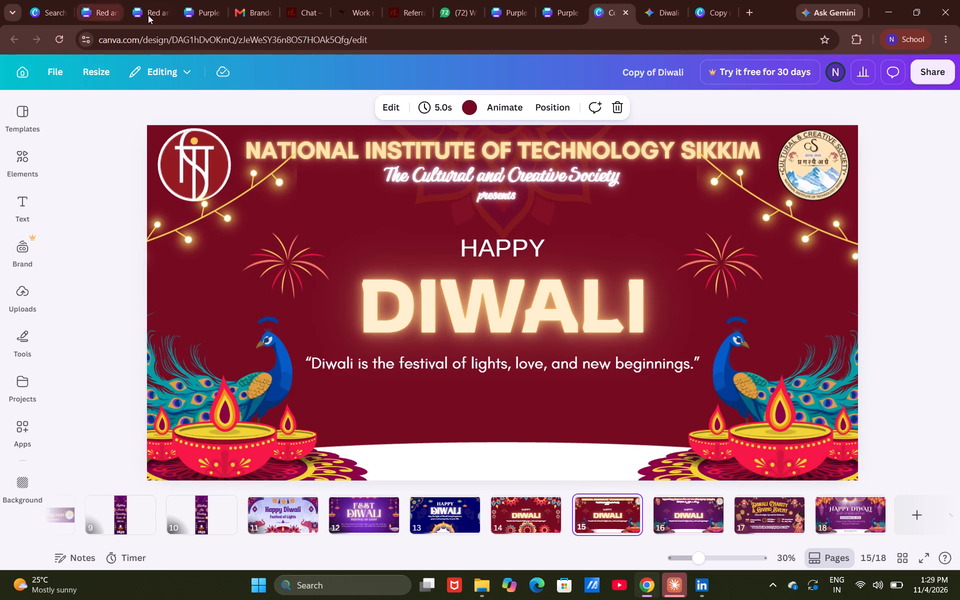
Close the unneeded Gmail and Chat browser tabs.
{"action": "left_click", "coordinate": [266, 10]}
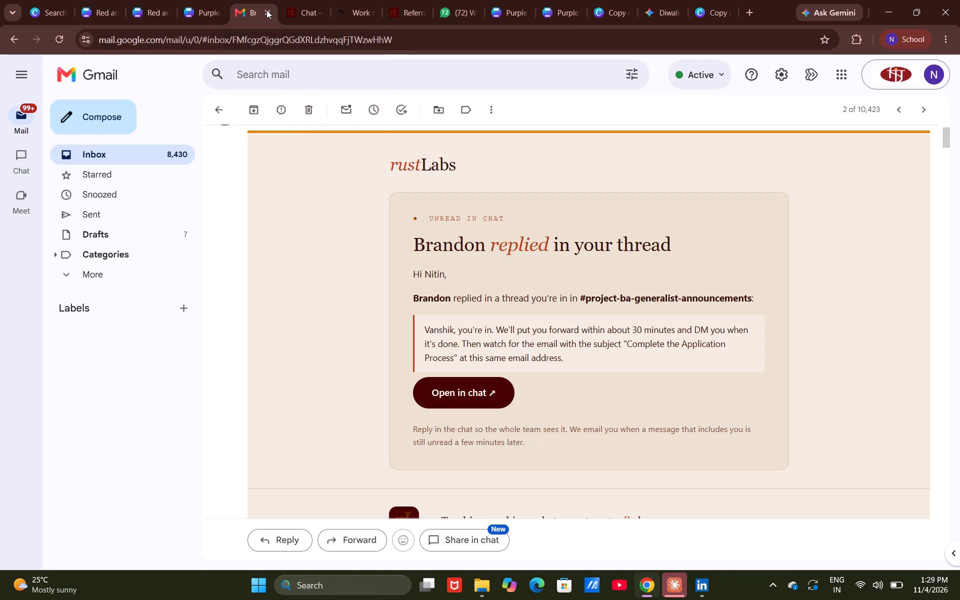
{"action": "left_click", "coordinate": [266, 10]}
{"action": "left_click", "coordinate": [266, 10]}
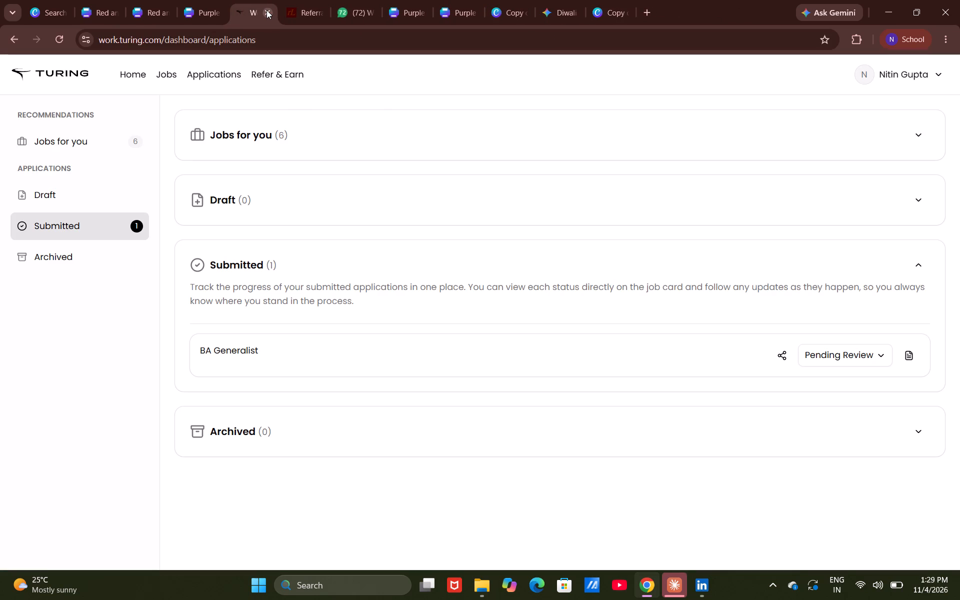
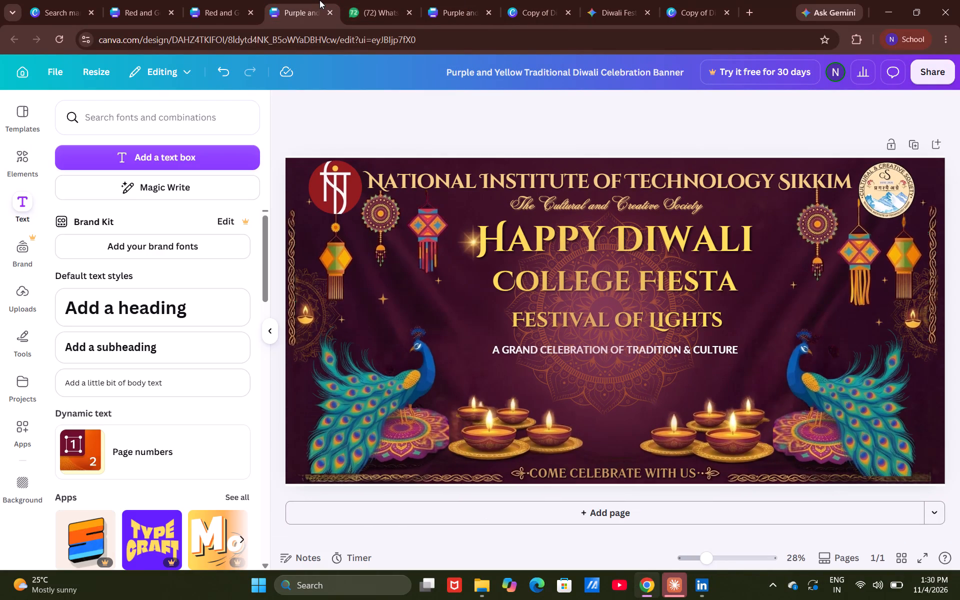
Close the red and gold banner tab showing the College Fiesta design and the mandala art Diwali banner template search tab.
{"action": "left_click", "coordinate": [205, 0]}
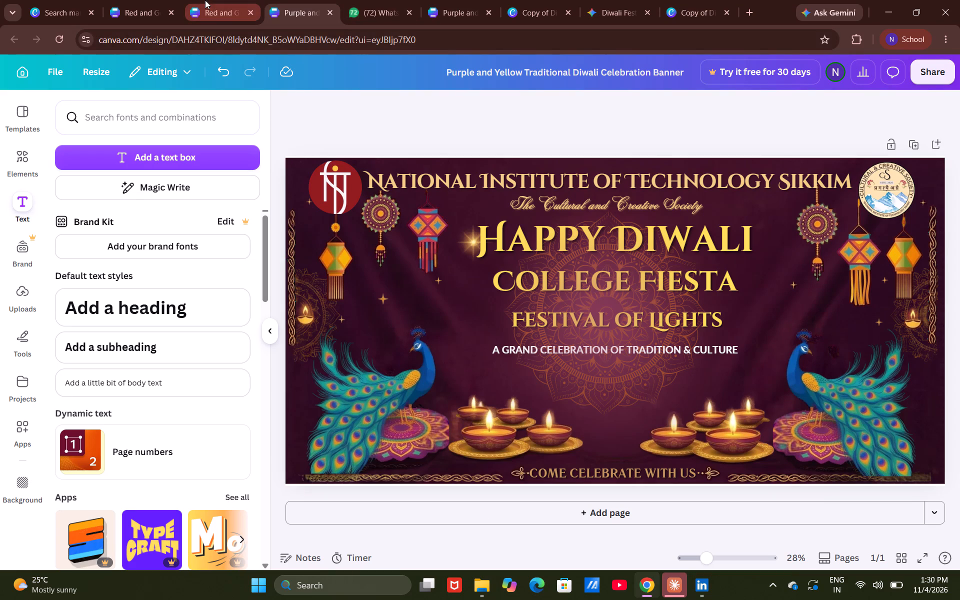
{"action": "left_click", "coordinate": [137, 10]}
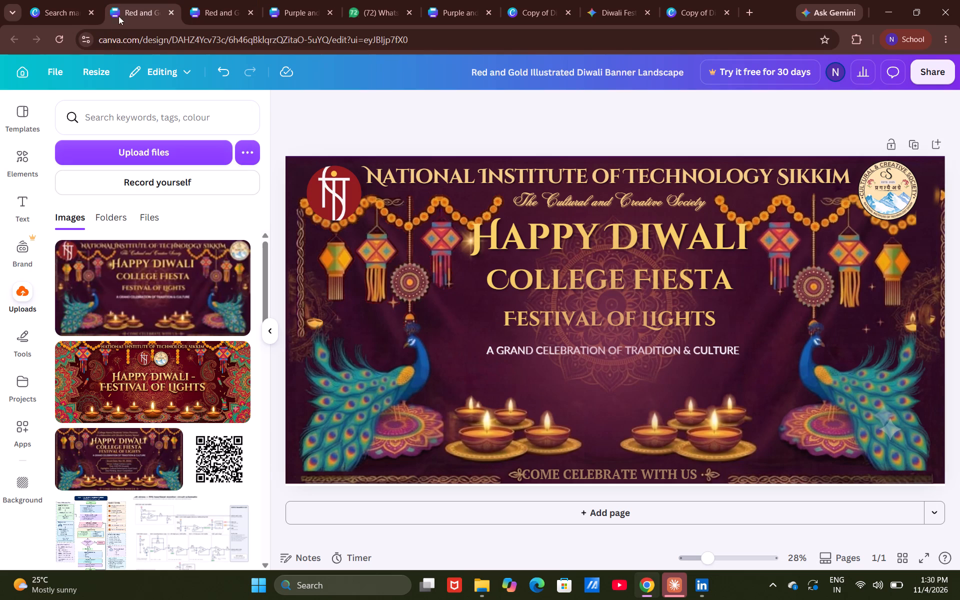
{"action": "left_click", "coordinate": [175, 15]}
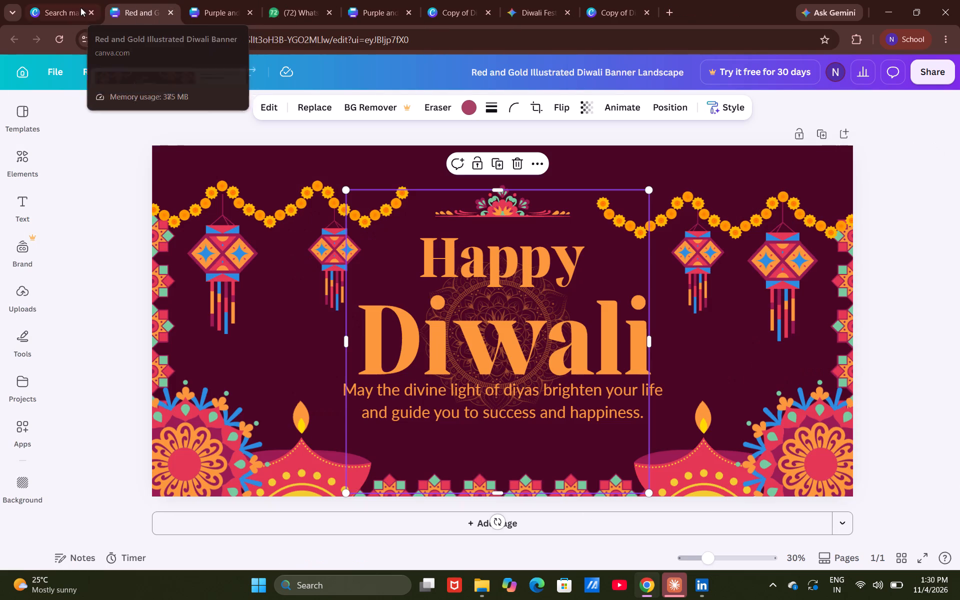
{"action": "left_click", "coordinate": [62, 3]}
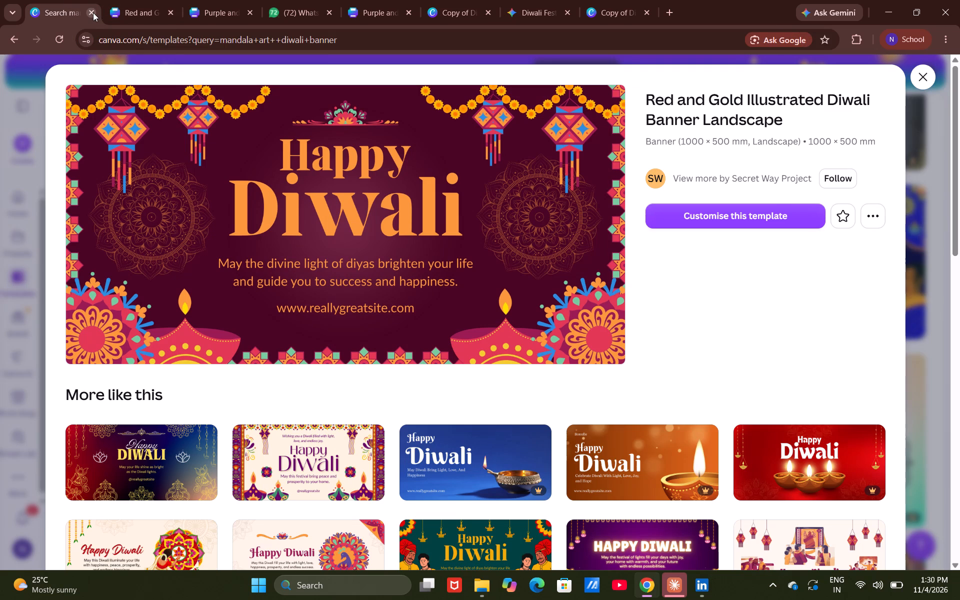
{"action": "left_click", "coordinate": [93, 12]}
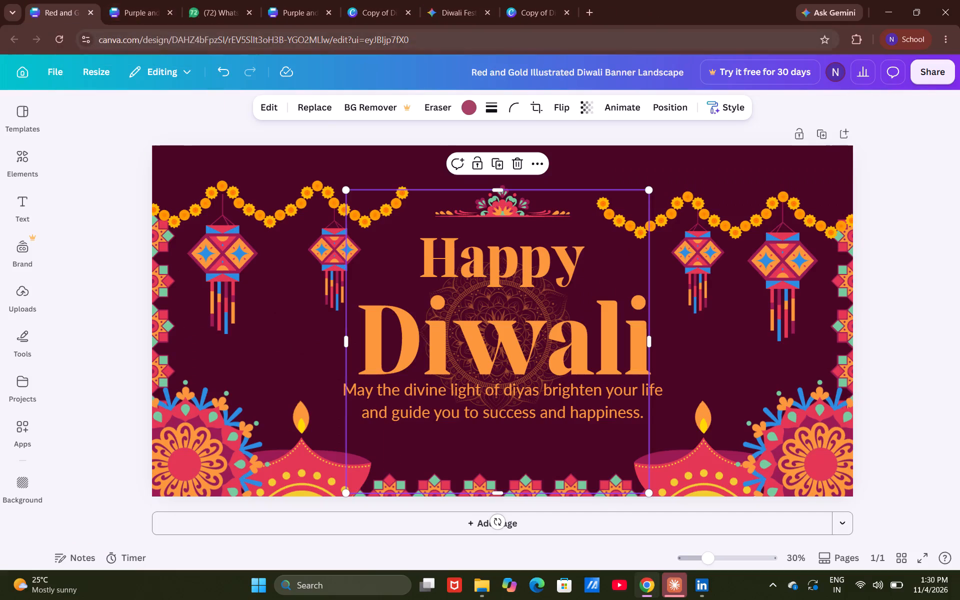
In the Purple and Yellow Traditional Diwali Celebration Banner's sharing options, enter the ccs account's e-mail address as a recipient.
{"action": "left_click", "coordinate": [116, 0]}
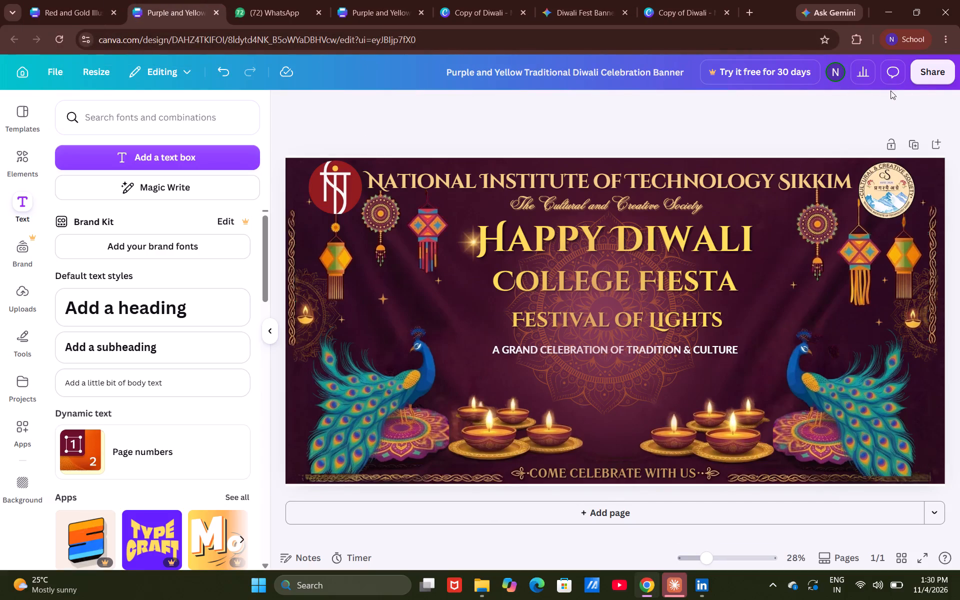
{"action": "left_click", "coordinate": [929, 79]}
{"action": "left_click", "coordinate": [791, 157]}
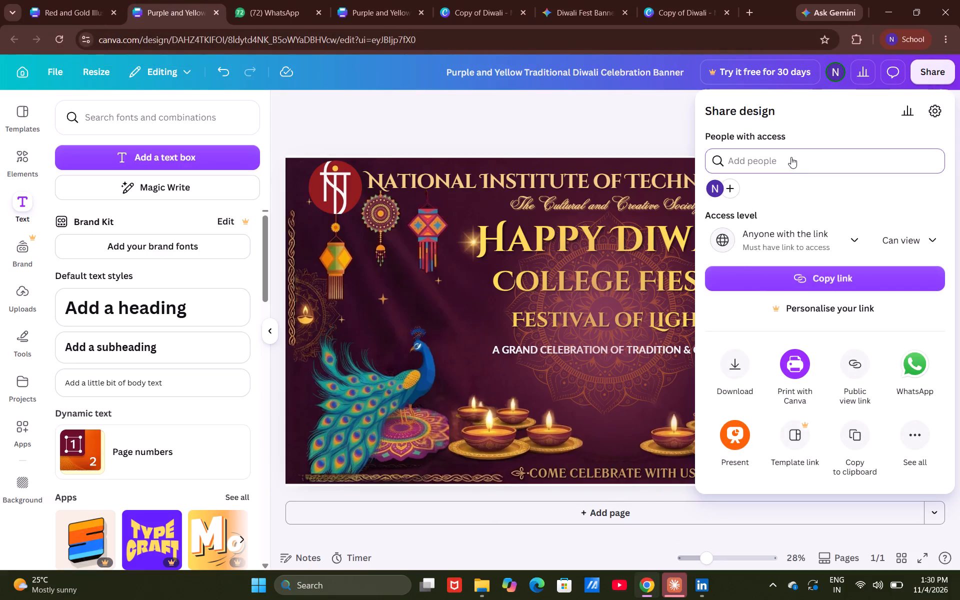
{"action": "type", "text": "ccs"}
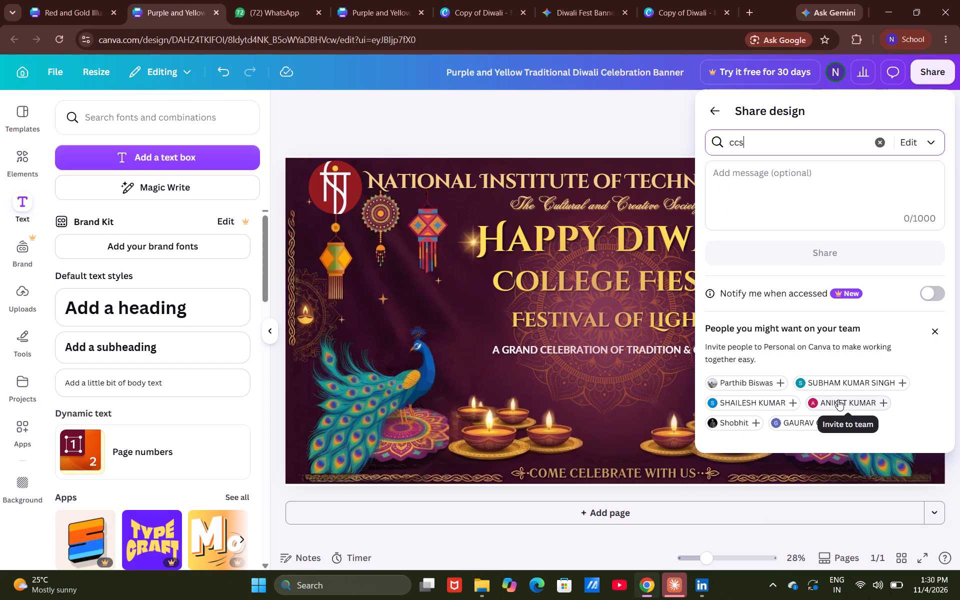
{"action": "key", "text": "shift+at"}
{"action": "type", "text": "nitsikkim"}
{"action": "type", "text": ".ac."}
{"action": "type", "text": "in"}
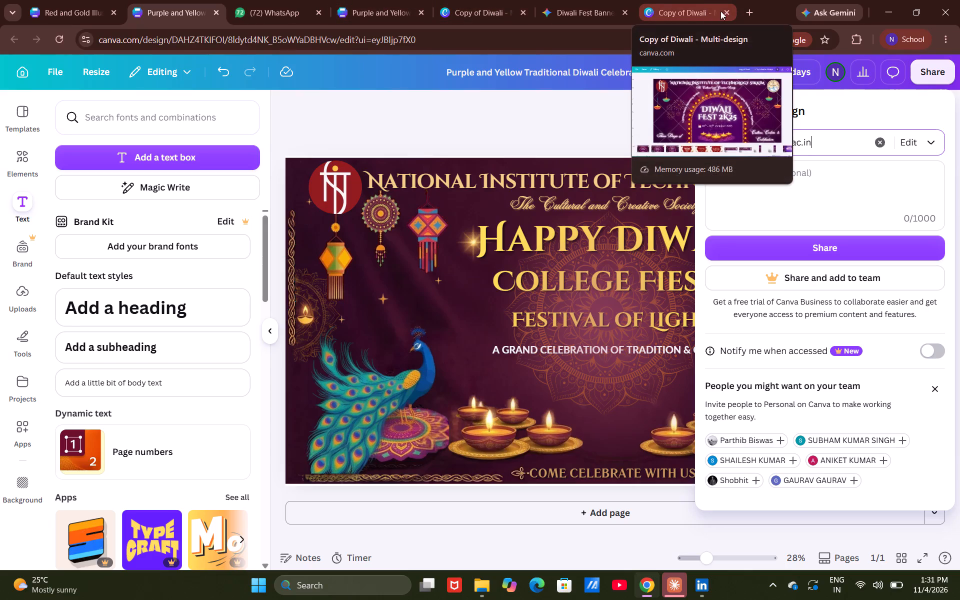
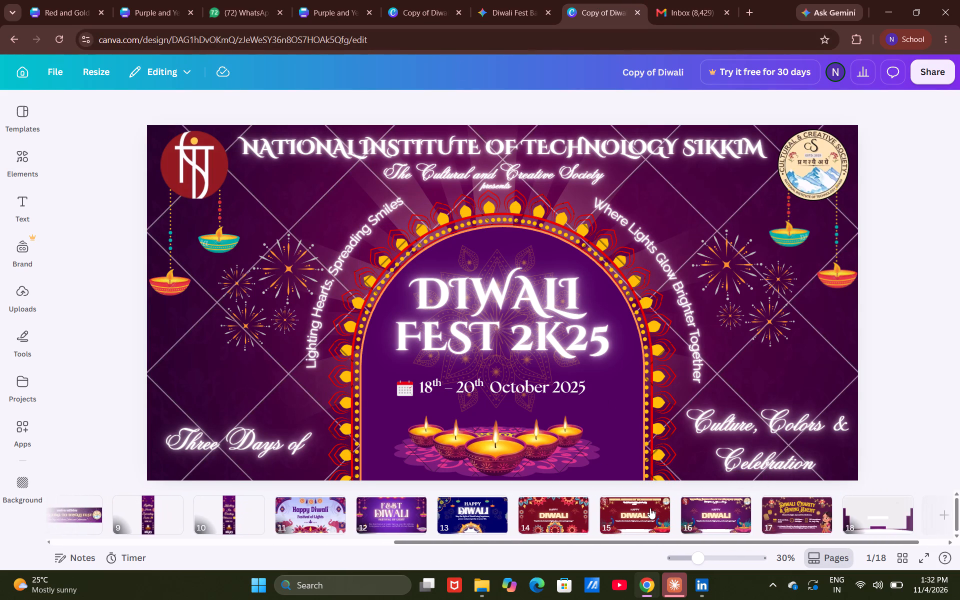
Open page 15, the red Happy Diwali banner with peacocks, in the Copy of Diwali design.
{"action": "left_click", "coordinate": [633, 517]}
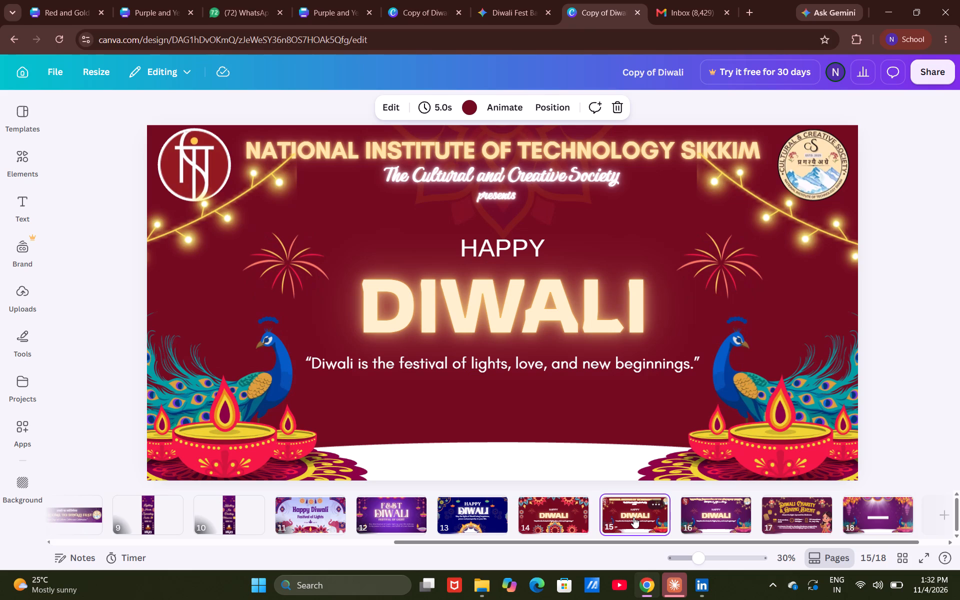
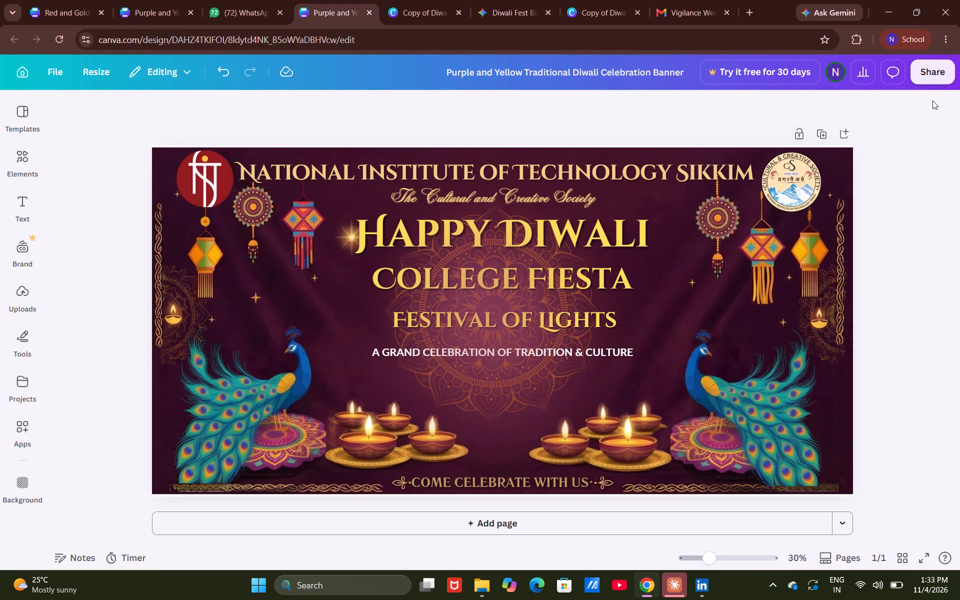
Open the sharing options for the Purple and Yellow Traditional Diwali Celebration Banner design.
{"action": "left_click", "coordinate": [920, 68]}
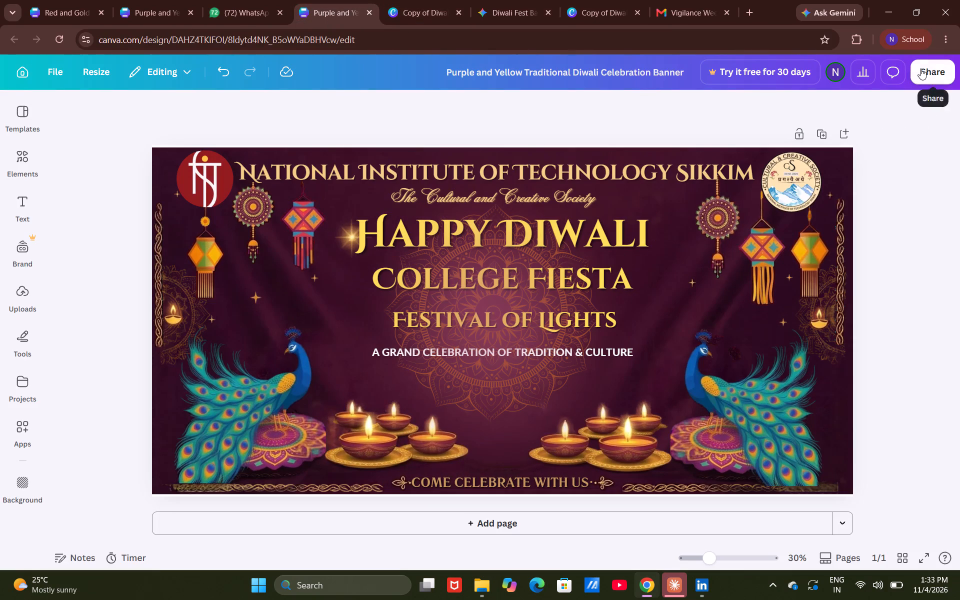
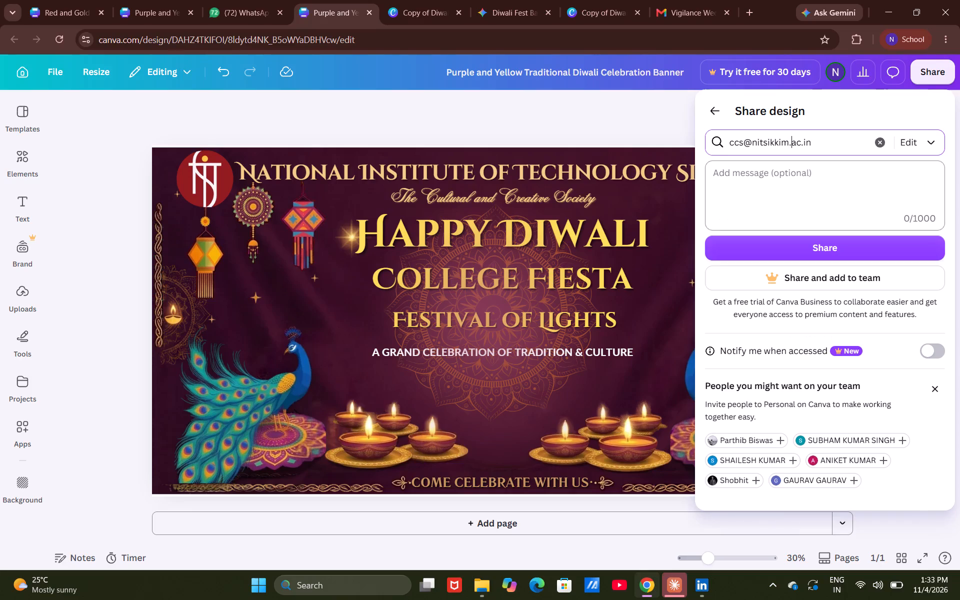
Share the Diwali banner design with the entered ccs account, giving it edit access.
{"action": "left_click", "coordinate": [829, 248]}
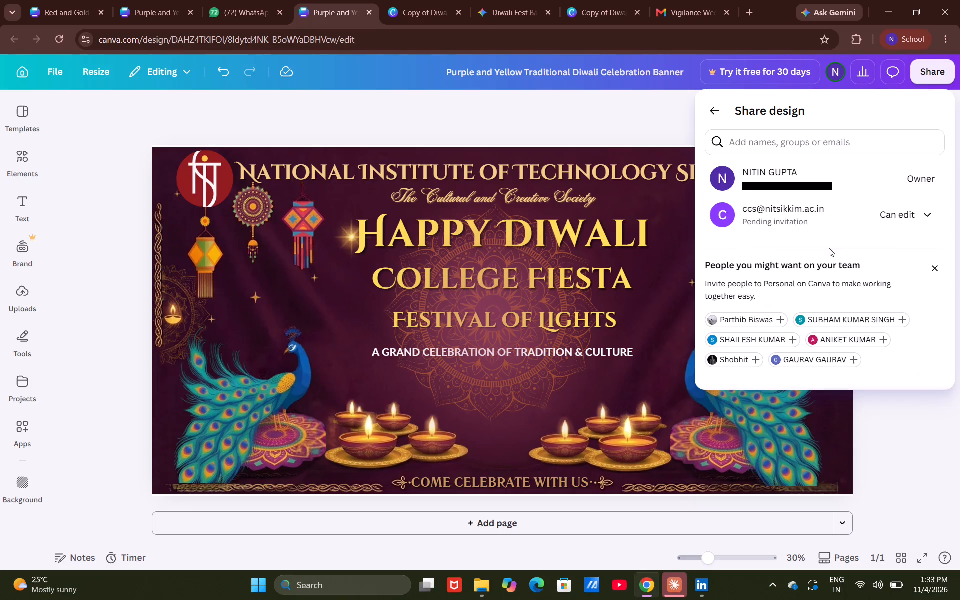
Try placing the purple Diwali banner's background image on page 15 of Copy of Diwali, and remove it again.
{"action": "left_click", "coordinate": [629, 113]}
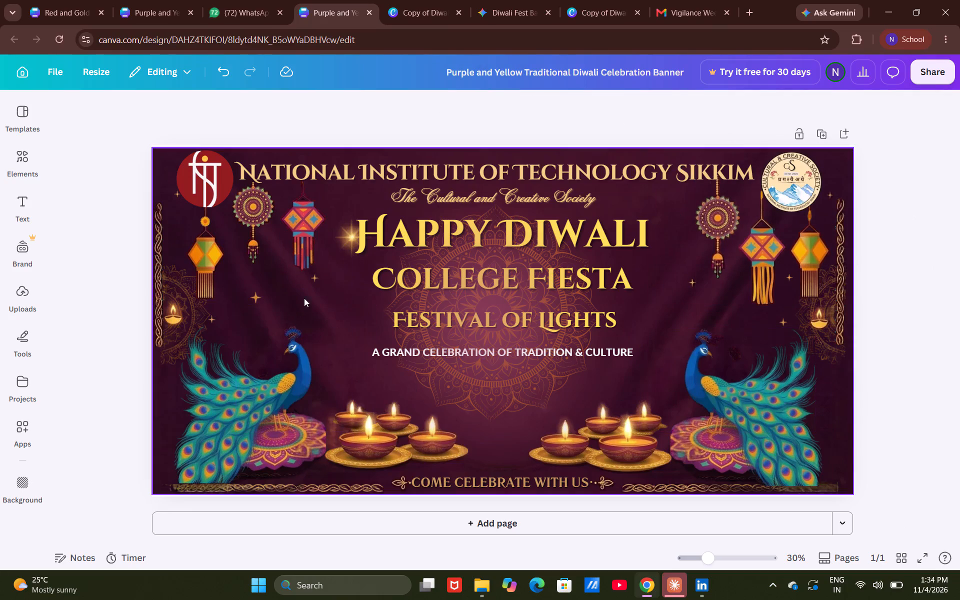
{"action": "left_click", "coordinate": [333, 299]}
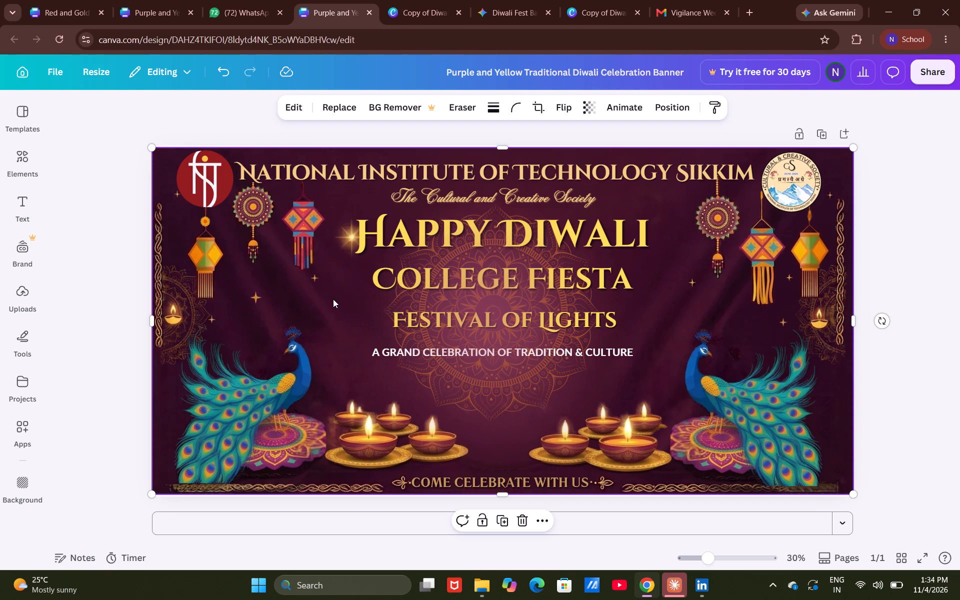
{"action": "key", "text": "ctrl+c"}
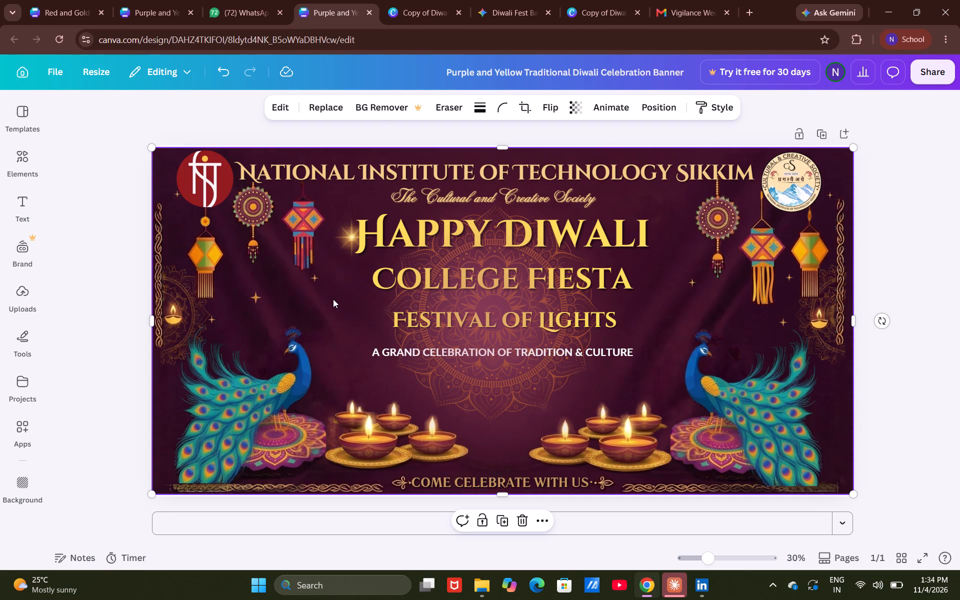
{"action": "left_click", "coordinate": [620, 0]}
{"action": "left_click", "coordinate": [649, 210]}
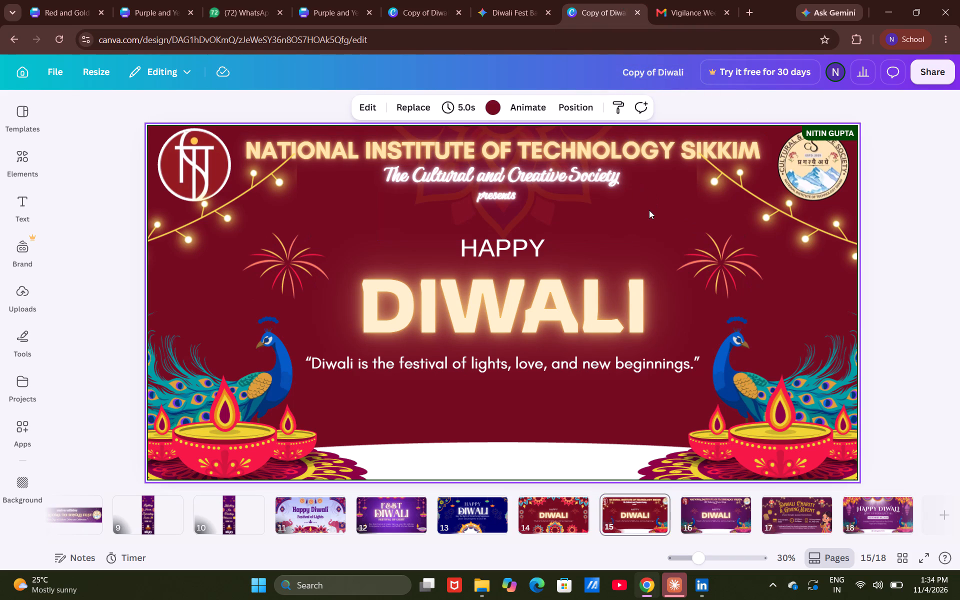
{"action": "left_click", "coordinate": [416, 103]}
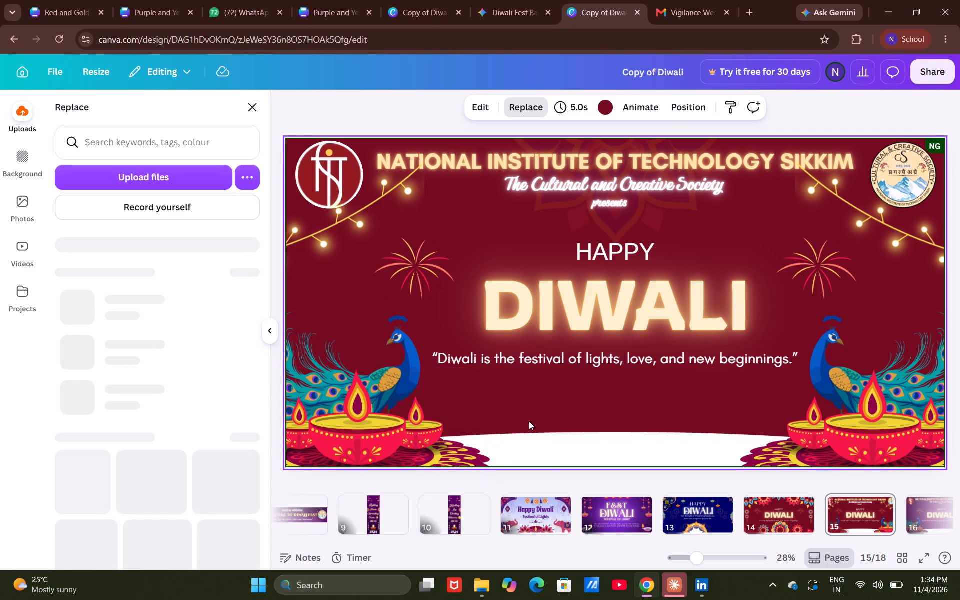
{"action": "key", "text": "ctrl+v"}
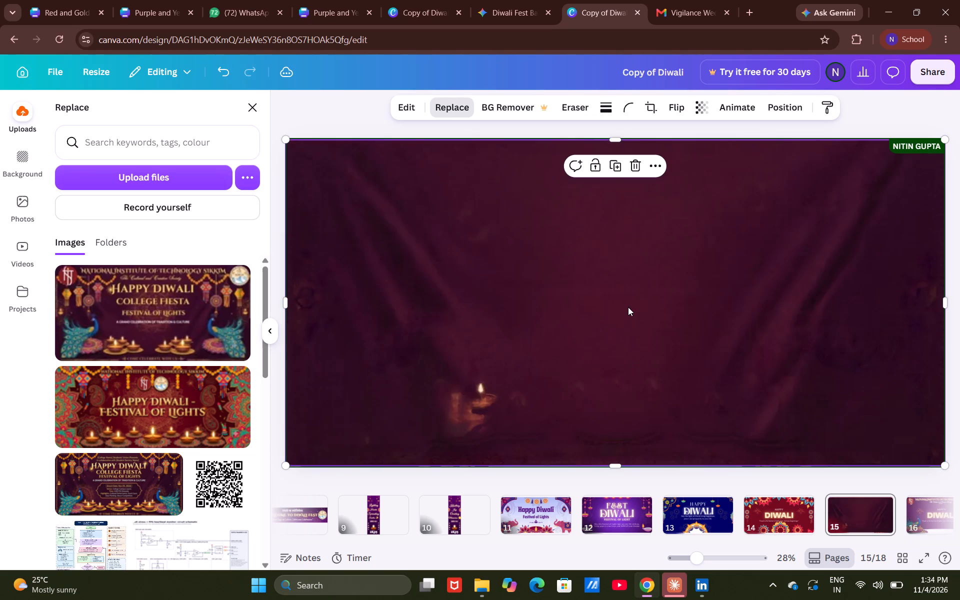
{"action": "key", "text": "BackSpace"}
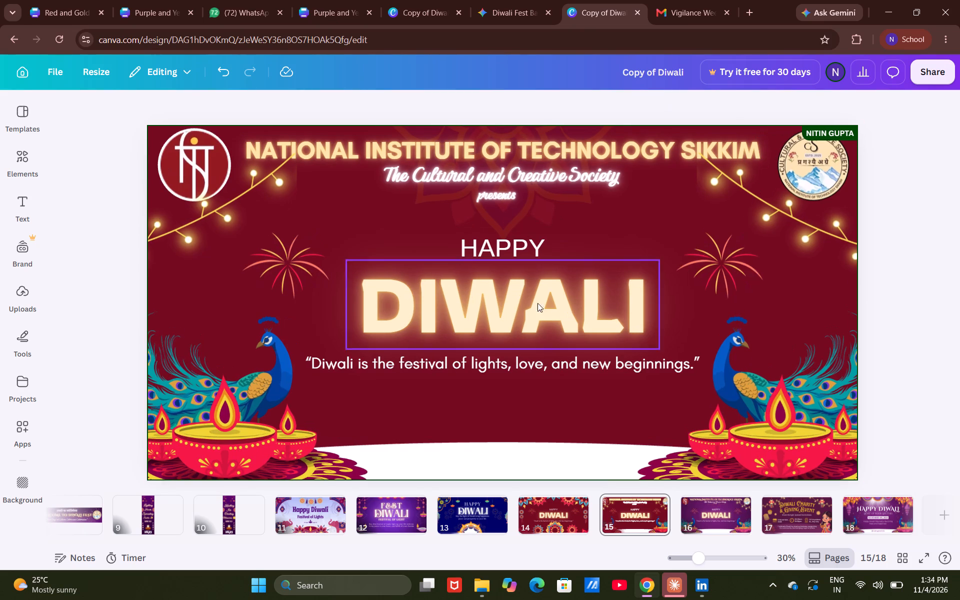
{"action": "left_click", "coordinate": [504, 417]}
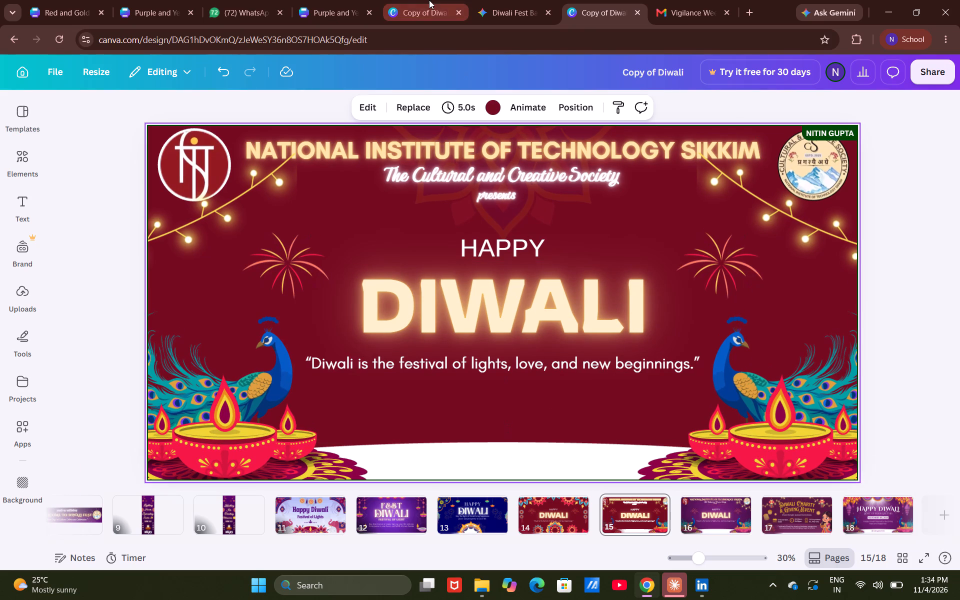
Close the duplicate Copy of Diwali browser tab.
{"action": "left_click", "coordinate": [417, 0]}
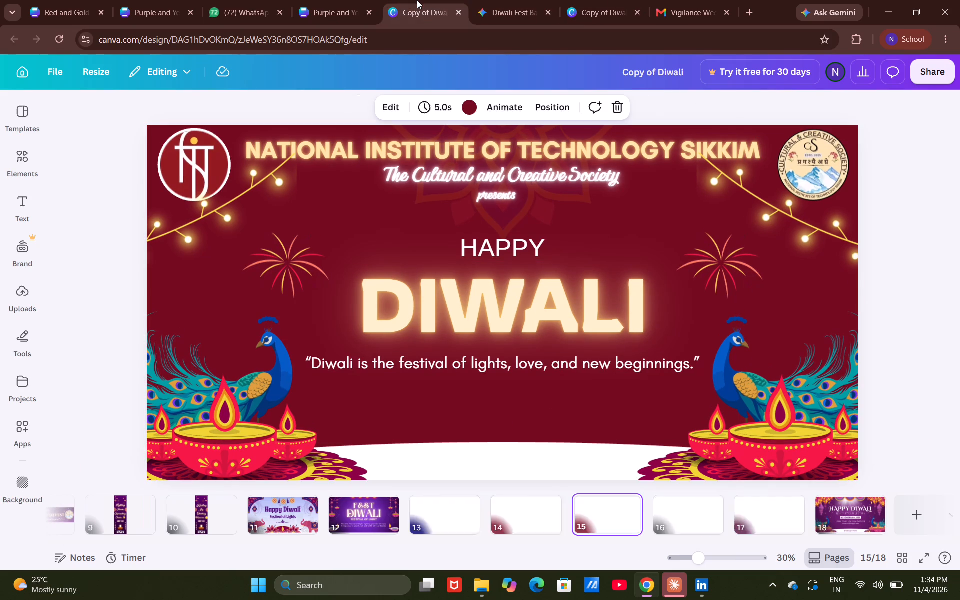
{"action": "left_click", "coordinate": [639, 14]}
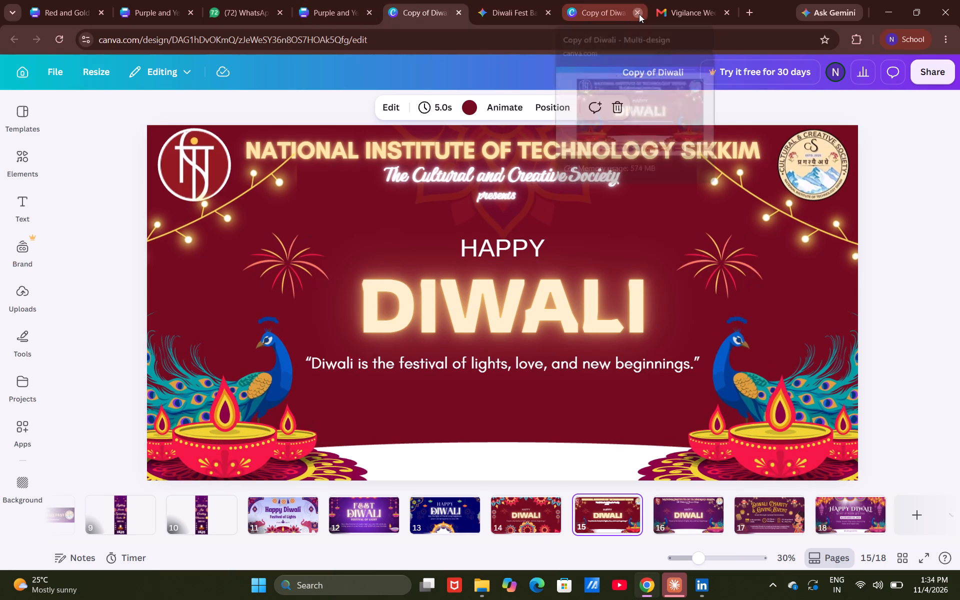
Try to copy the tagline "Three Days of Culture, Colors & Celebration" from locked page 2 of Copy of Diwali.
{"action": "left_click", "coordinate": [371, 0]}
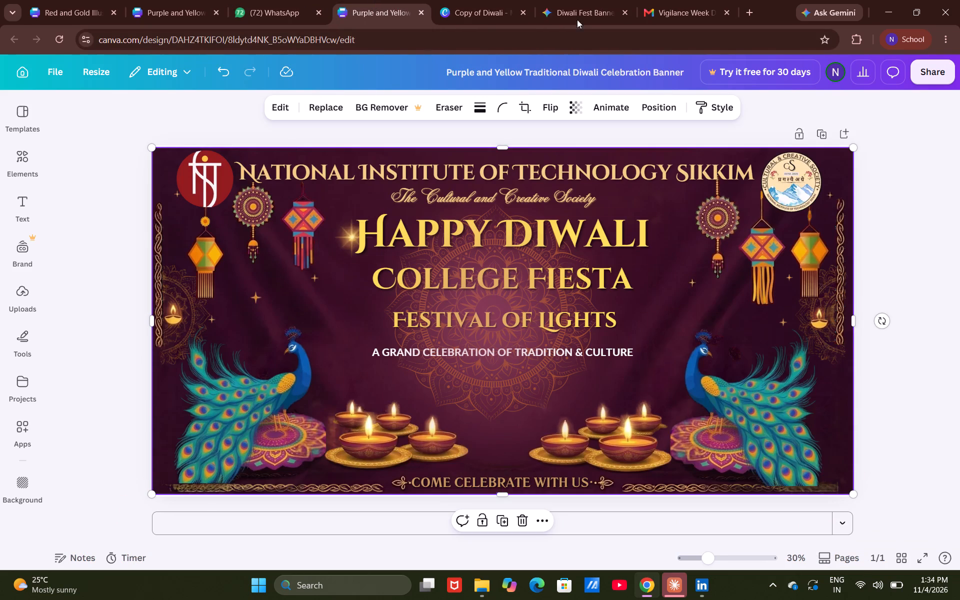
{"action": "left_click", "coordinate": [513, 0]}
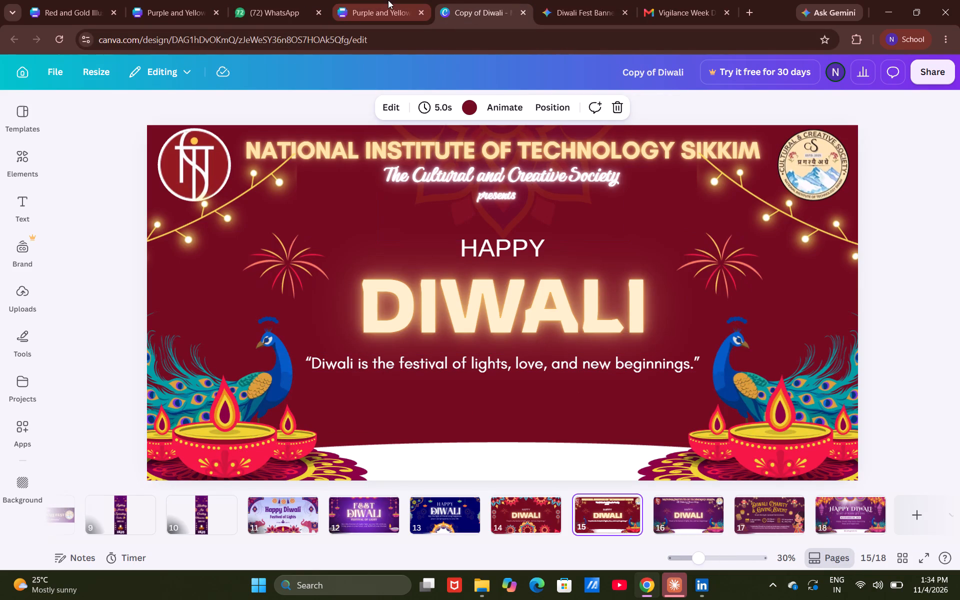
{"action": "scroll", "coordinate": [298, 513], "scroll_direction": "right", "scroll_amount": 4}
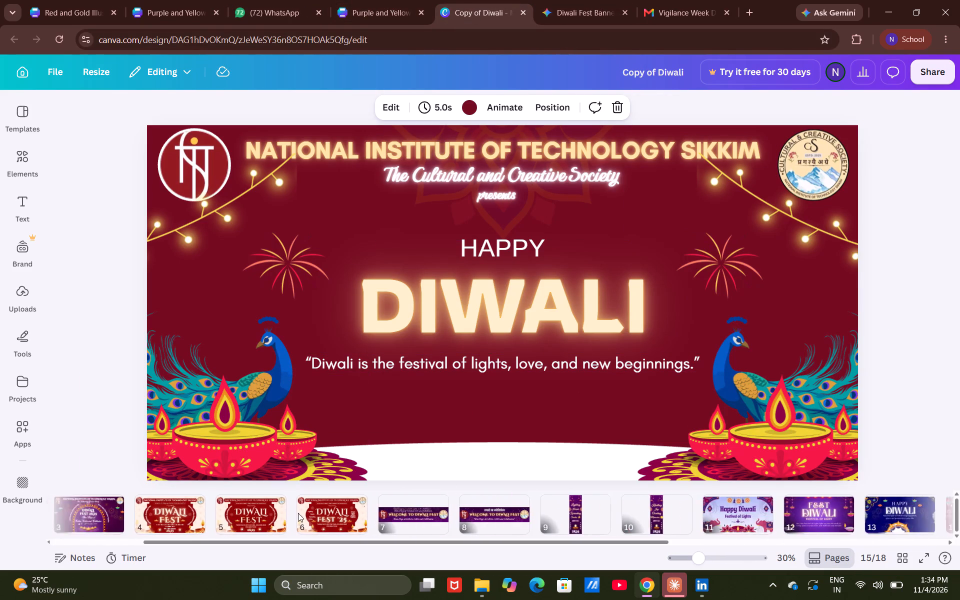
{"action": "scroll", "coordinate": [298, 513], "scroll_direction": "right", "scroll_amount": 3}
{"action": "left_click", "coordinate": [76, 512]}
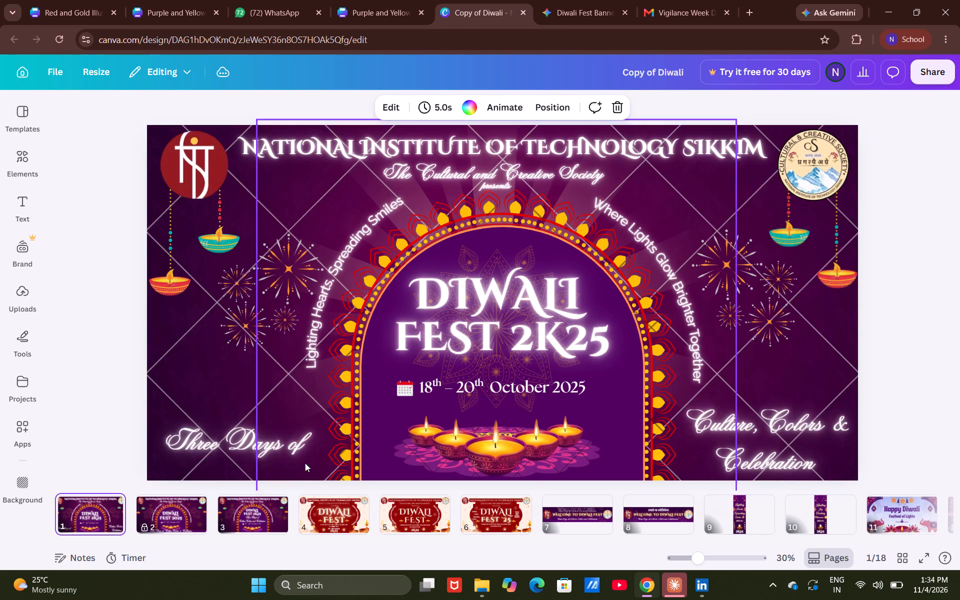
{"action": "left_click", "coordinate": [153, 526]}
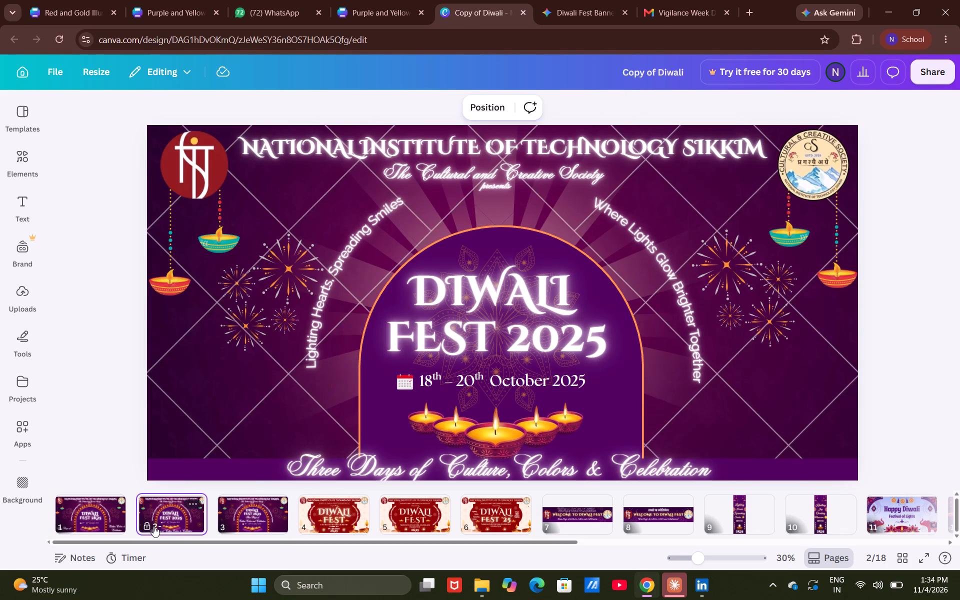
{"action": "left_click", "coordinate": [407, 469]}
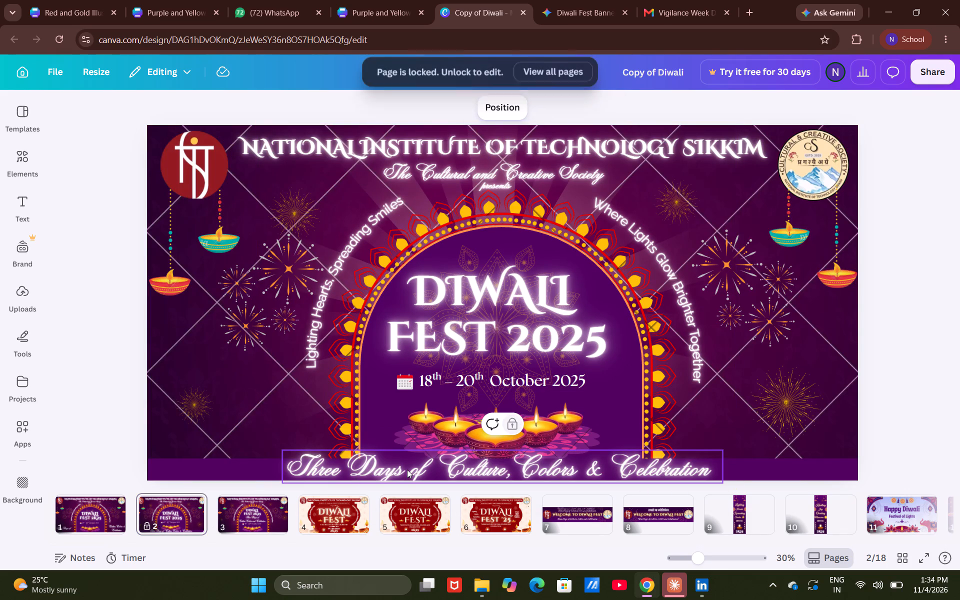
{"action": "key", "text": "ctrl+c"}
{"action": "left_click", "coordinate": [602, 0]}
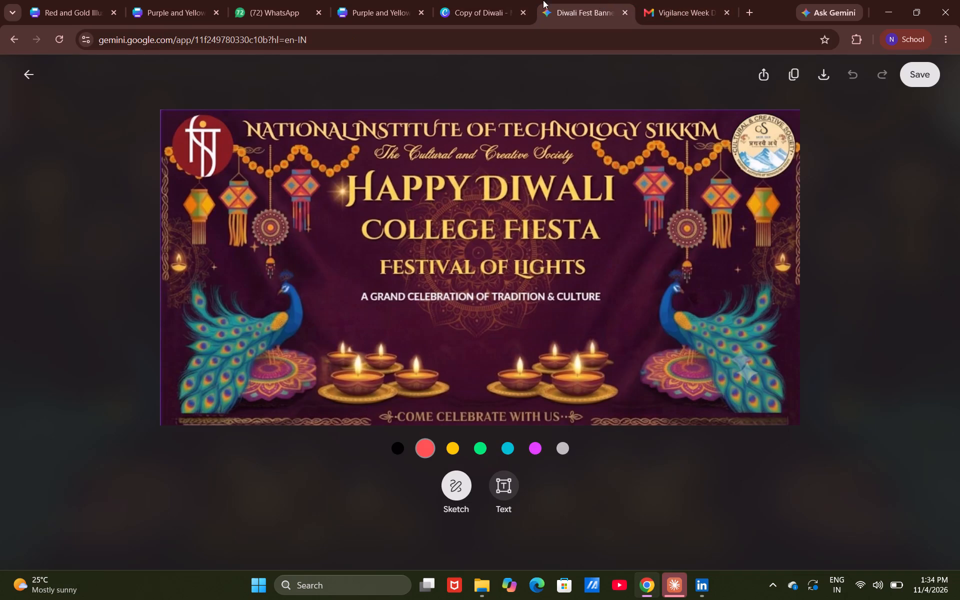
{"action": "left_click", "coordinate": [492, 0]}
Duplicate the Copy of Diwali browser tab and open page 15 in the duplicate.
{"action": "scroll", "coordinate": [651, 518], "scroll_direction": "left", "scroll_amount": 4}
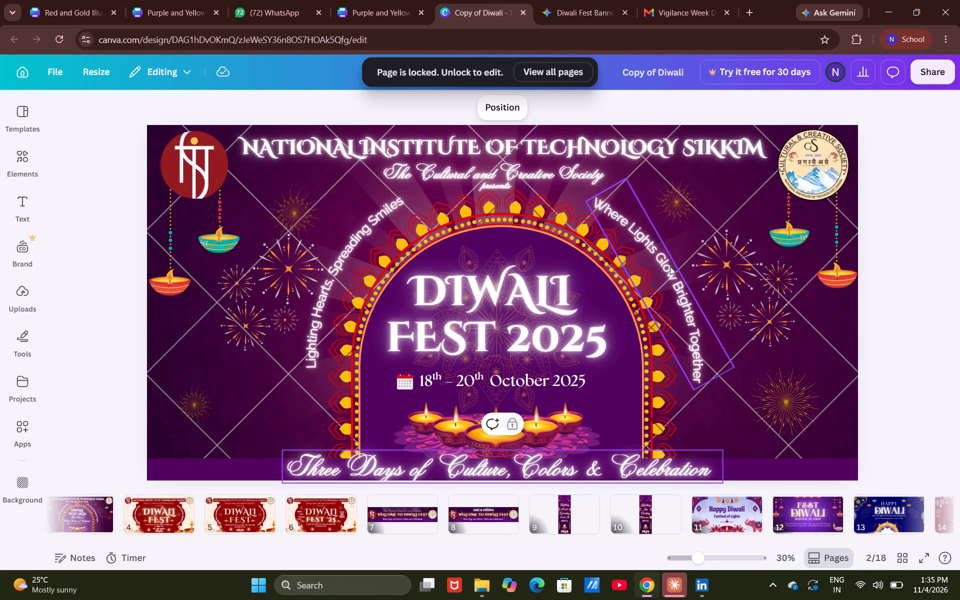
{"action": "right_click", "coordinate": [460, 9]}
{"action": "left_click", "coordinate": [530, 128]}
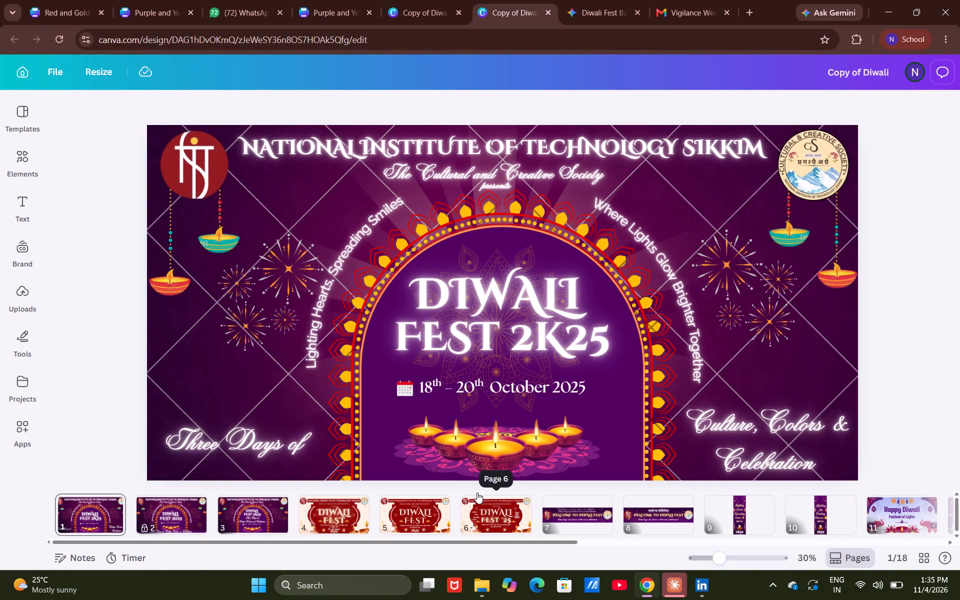
{"action": "scroll", "coordinate": [477, 492], "scroll_direction": "left", "scroll_amount": 5}
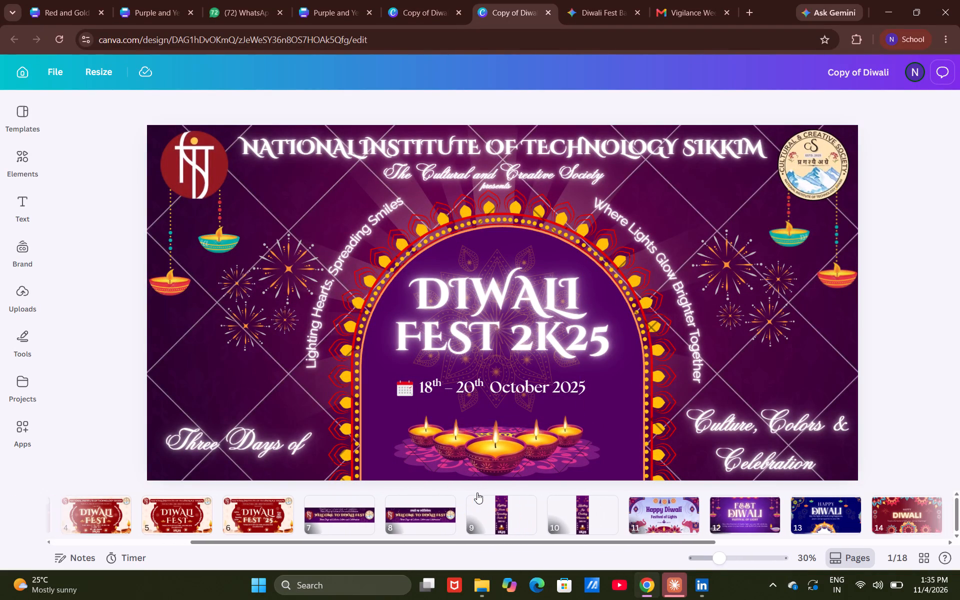
{"action": "scroll", "coordinate": [477, 492], "scroll_direction": "left", "scroll_amount": 5}
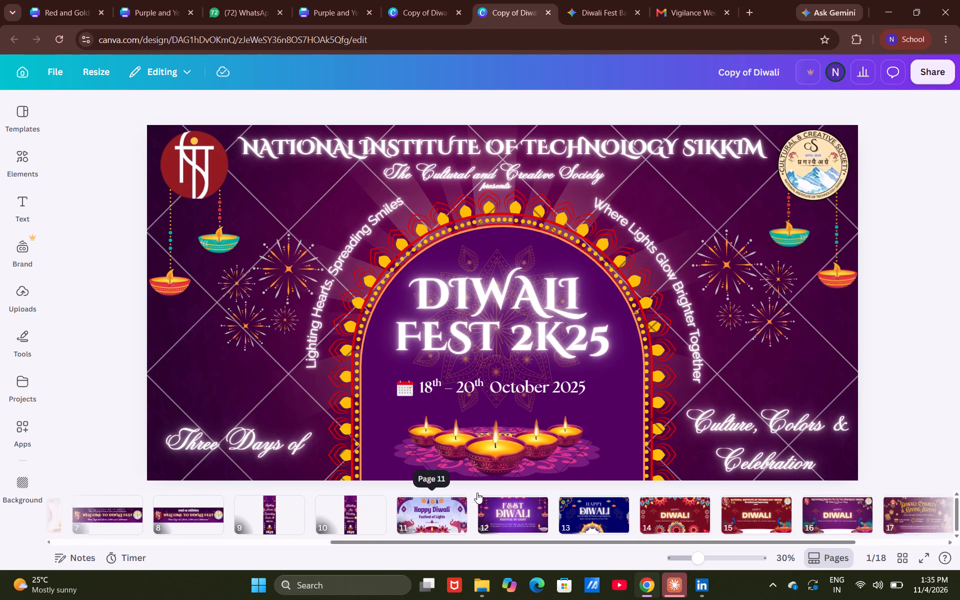
{"action": "scroll", "coordinate": [477, 492], "scroll_direction": "left", "scroll_amount": 4}
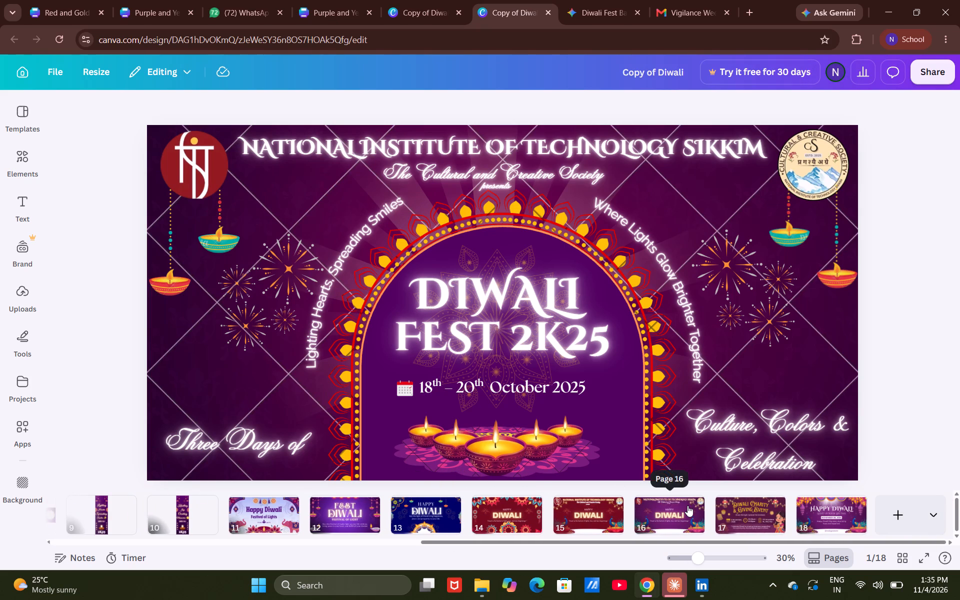
{"action": "left_click", "coordinate": [566, 506]}
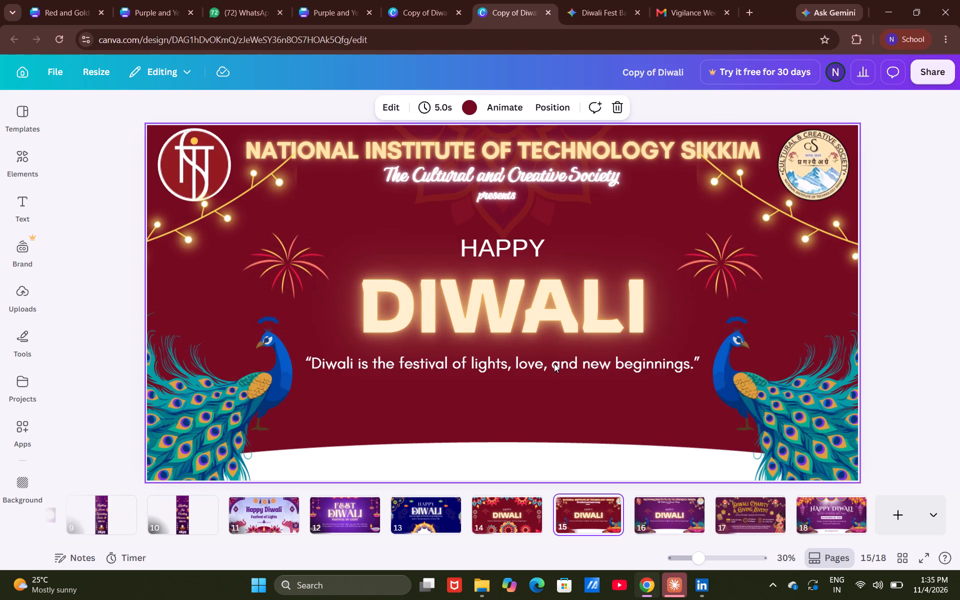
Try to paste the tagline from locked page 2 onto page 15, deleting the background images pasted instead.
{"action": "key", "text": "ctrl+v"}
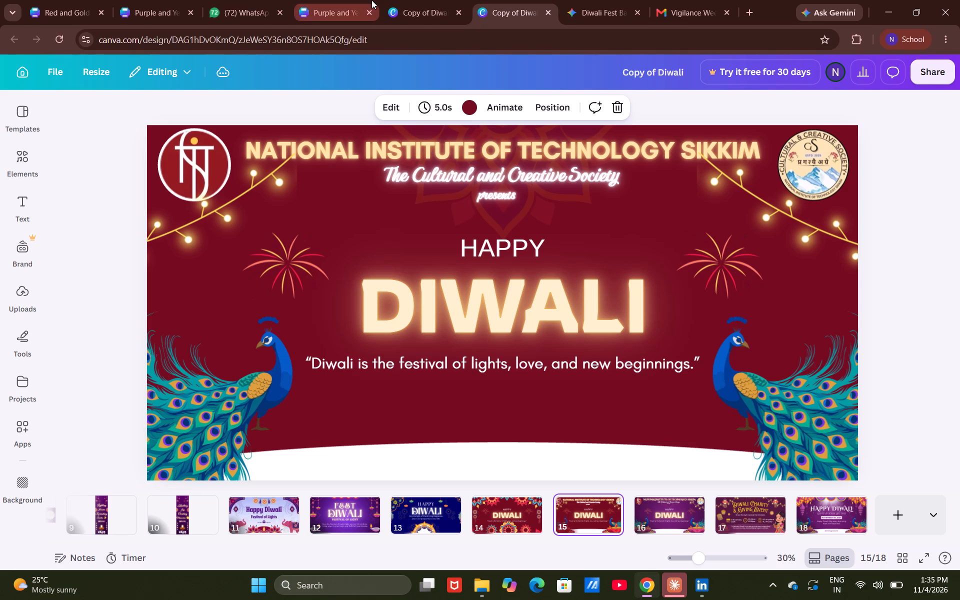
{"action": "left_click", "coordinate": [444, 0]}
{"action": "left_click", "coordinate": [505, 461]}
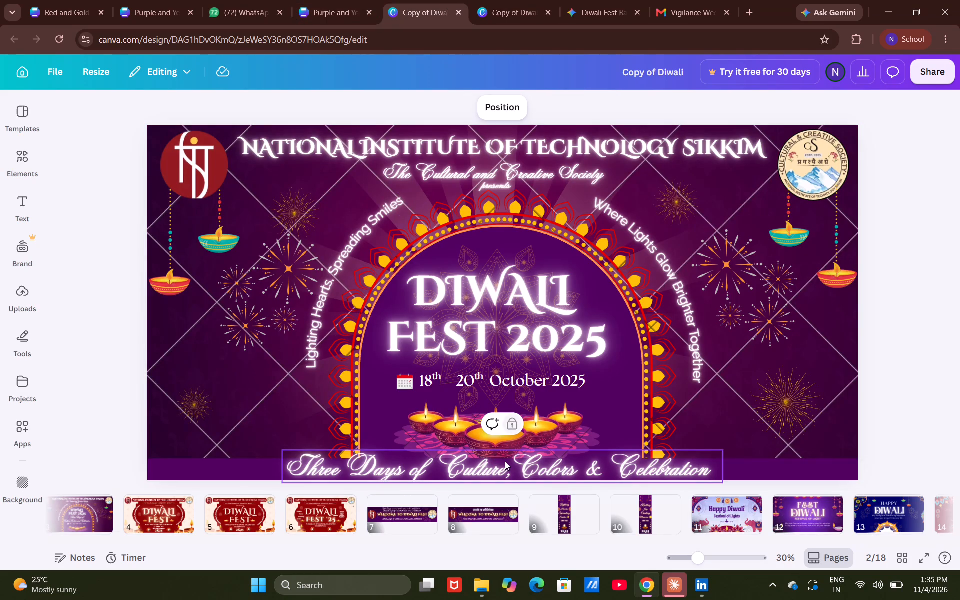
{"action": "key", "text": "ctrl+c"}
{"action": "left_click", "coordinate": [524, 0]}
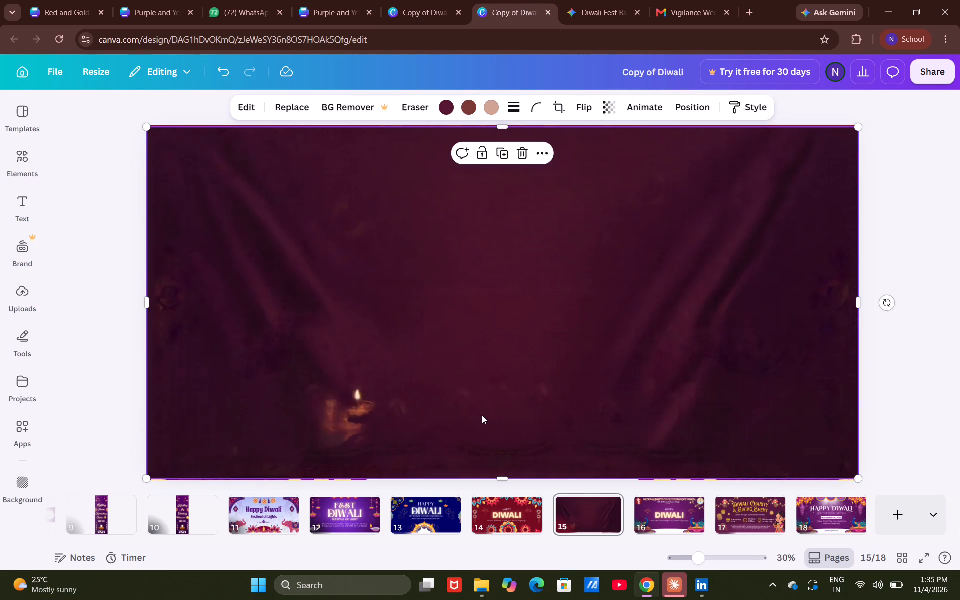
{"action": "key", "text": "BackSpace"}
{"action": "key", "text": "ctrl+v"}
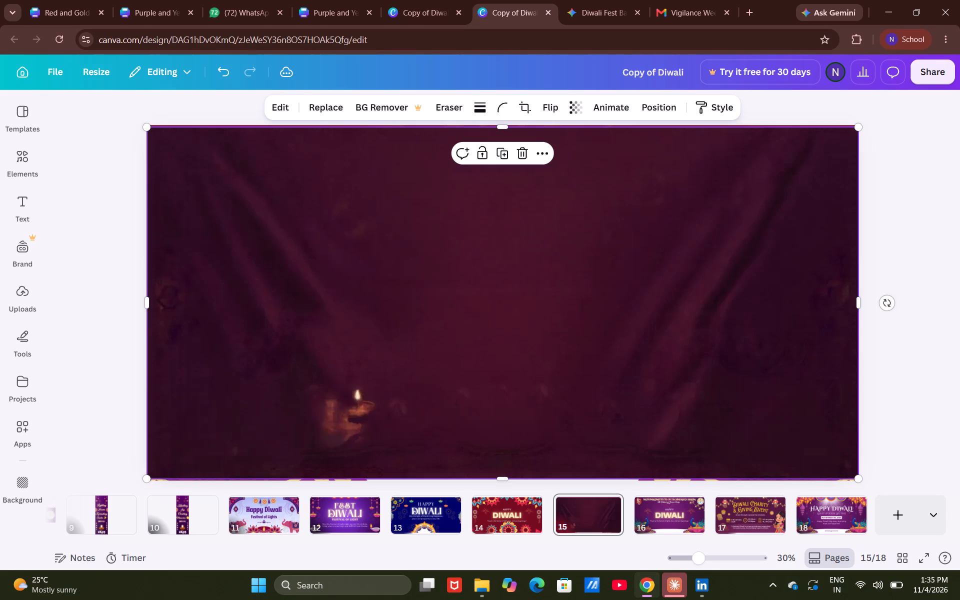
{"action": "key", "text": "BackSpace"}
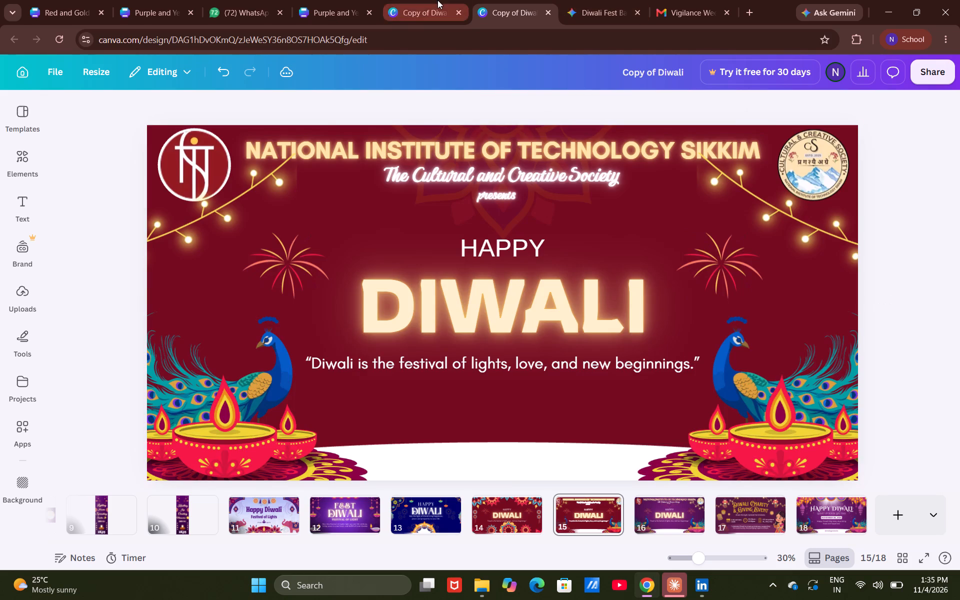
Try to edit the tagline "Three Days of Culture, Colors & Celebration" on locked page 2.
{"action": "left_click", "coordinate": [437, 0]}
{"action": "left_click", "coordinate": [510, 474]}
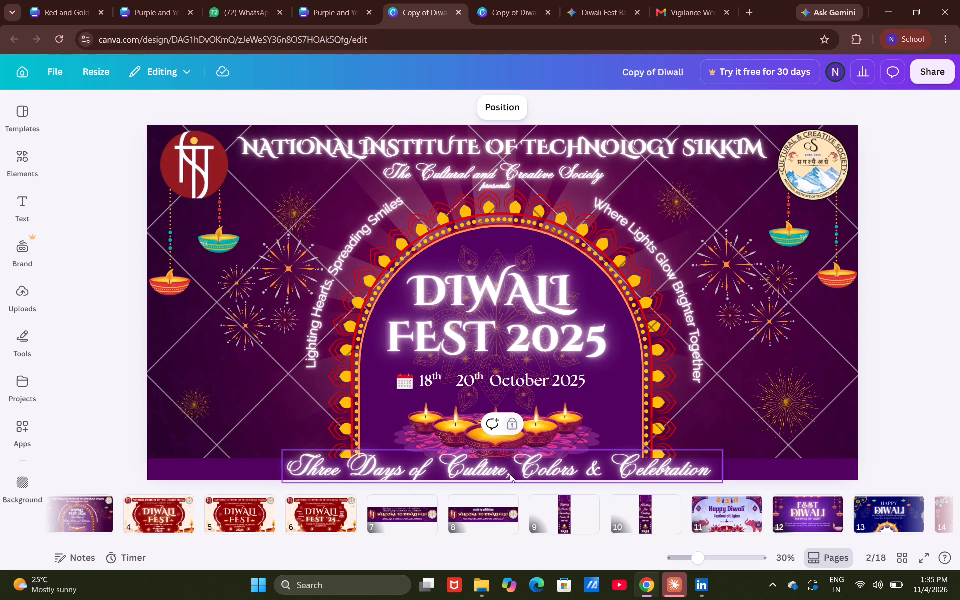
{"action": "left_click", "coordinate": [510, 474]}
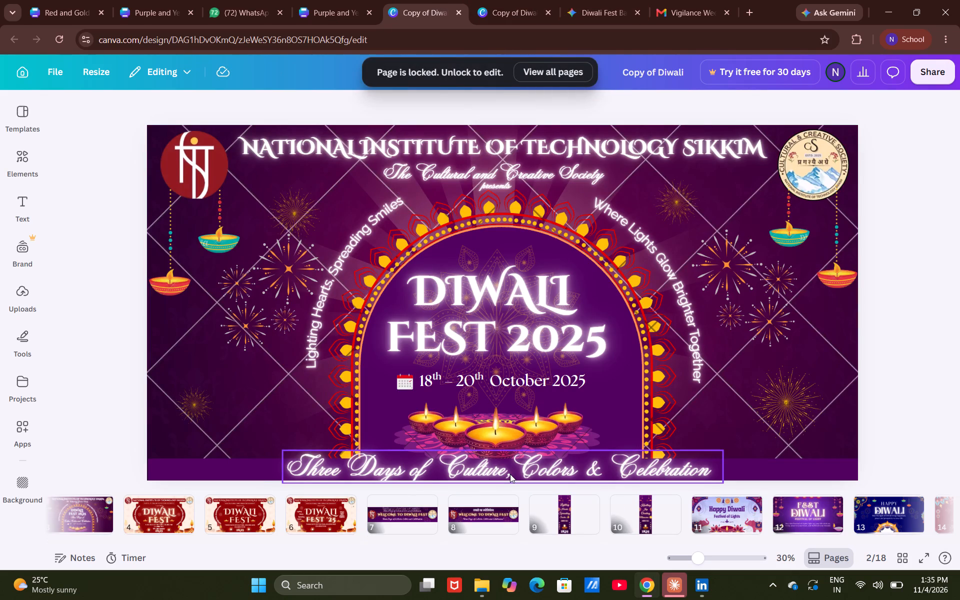
Copy the tagline "Three Days of Culture, Colors and Celebration" from page 3 and paste it onto page 15 in the other design tab.
{"action": "left_click", "coordinate": [545, 78]}
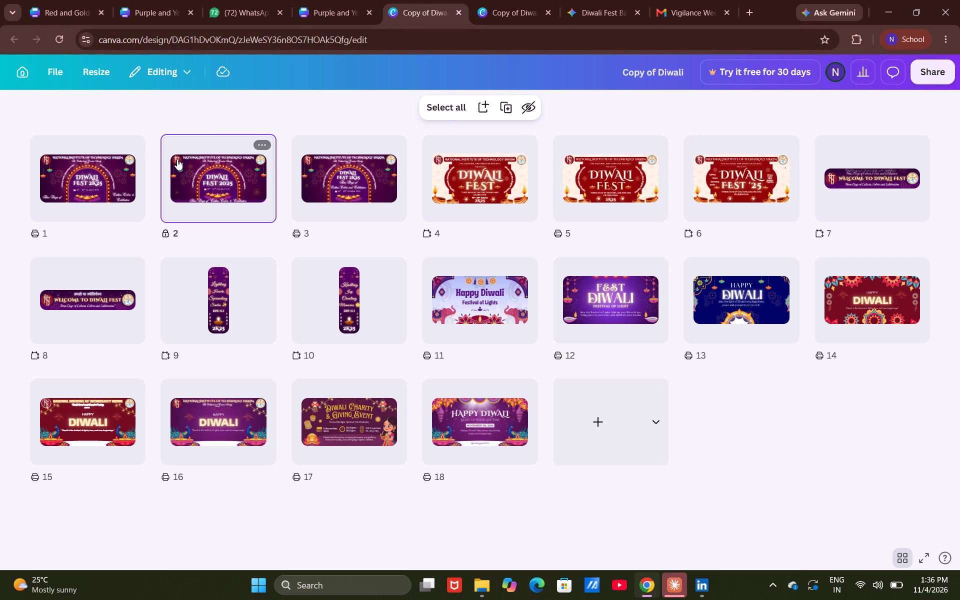
{"action": "left_click", "coordinate": [355, 169]}
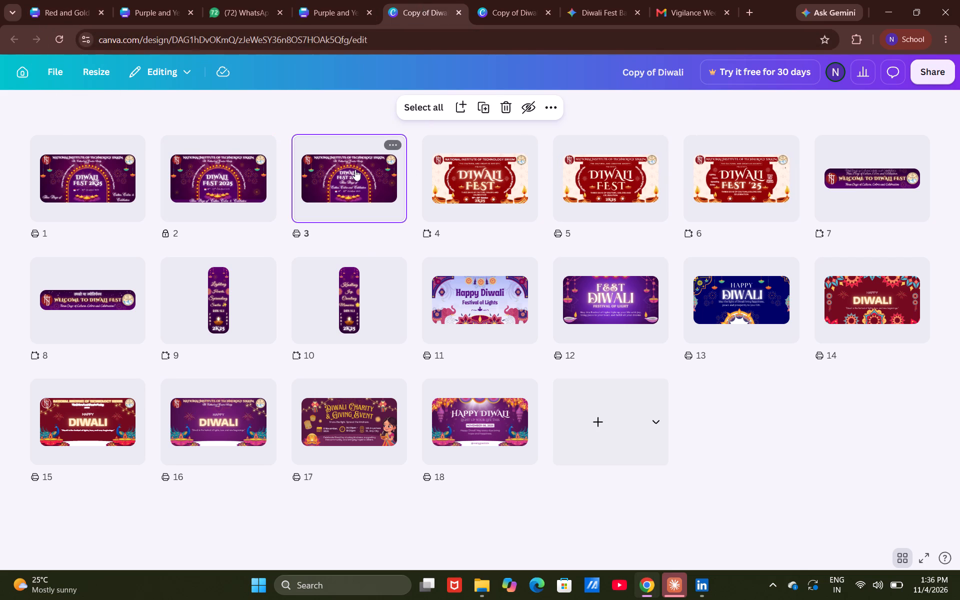
{"action": "double_click", "coordinate": [355, 169]}
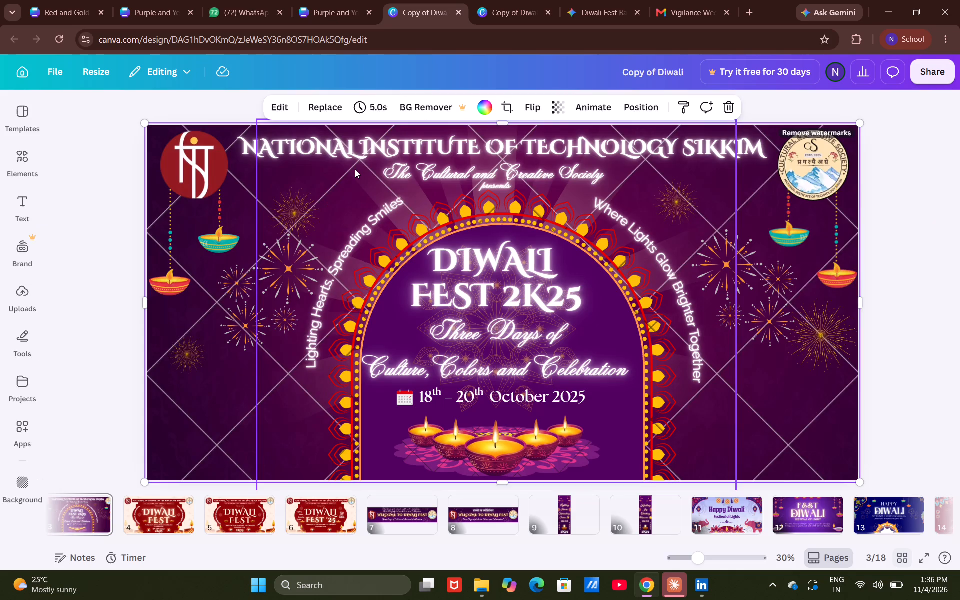
{"action": "left_click", "coordinate": [445, 366]}
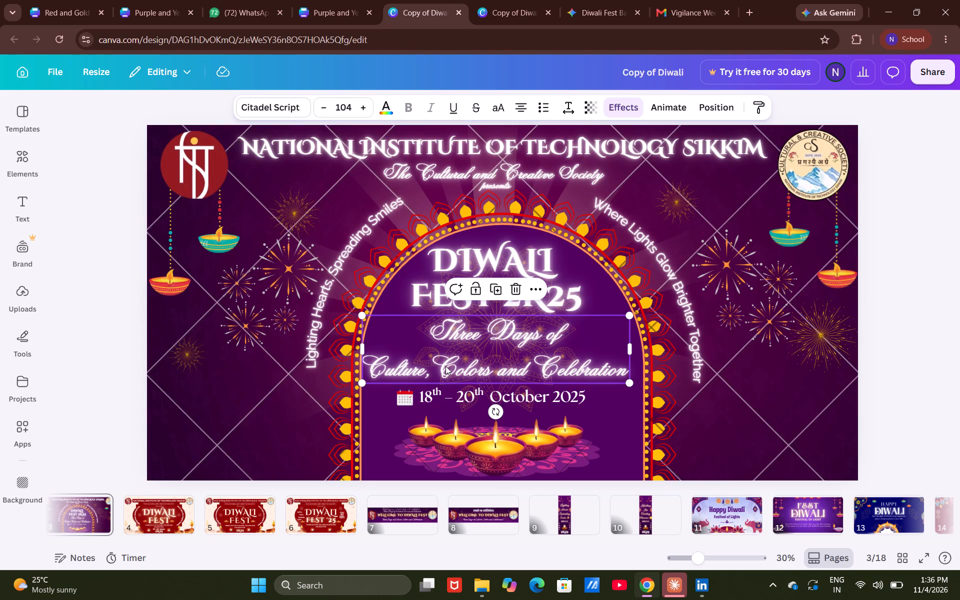
{"action": "key", "text": "ctrl+c"}
{"action": "left_click", "coordinate": [489, 0]}
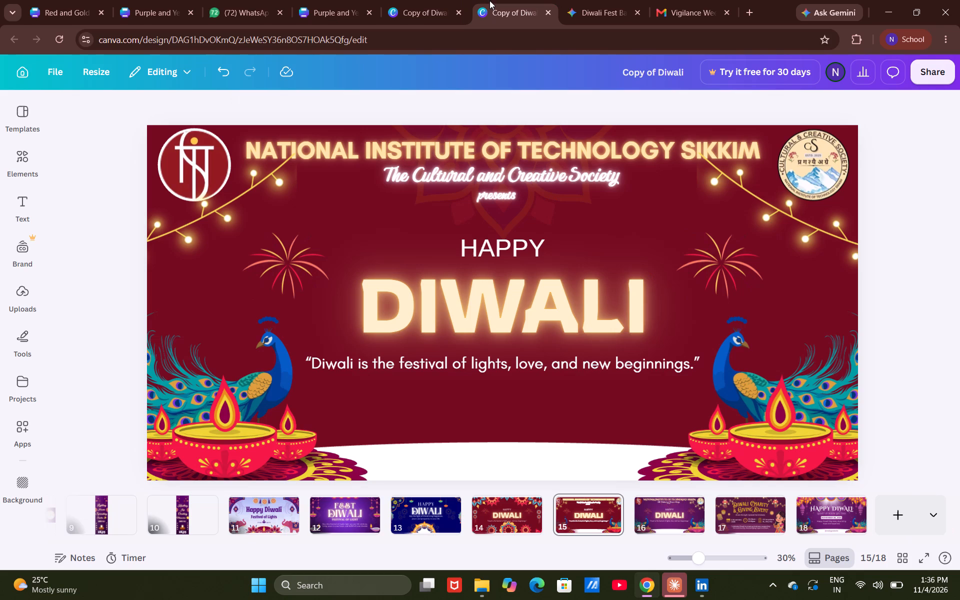
{"action": "key", "text": "ctrl+v"}
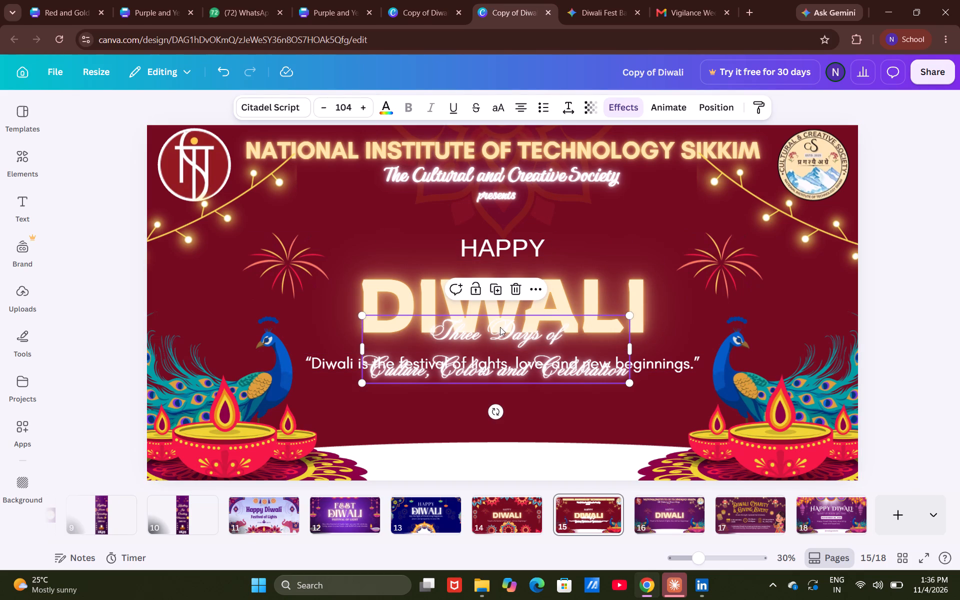
Duplicate the "The Cultural and Creative Society" line on page 15 and place the copy below the Diwali quote.
{"action": "left_click", "coordinate": [526, 170]}
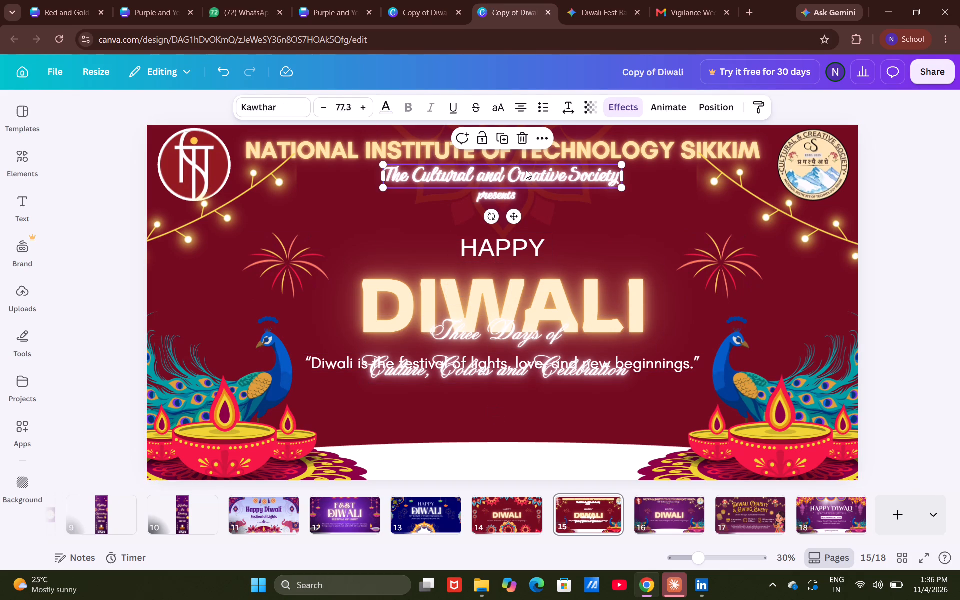
{"action": "key", "text": "ctrl+c"}
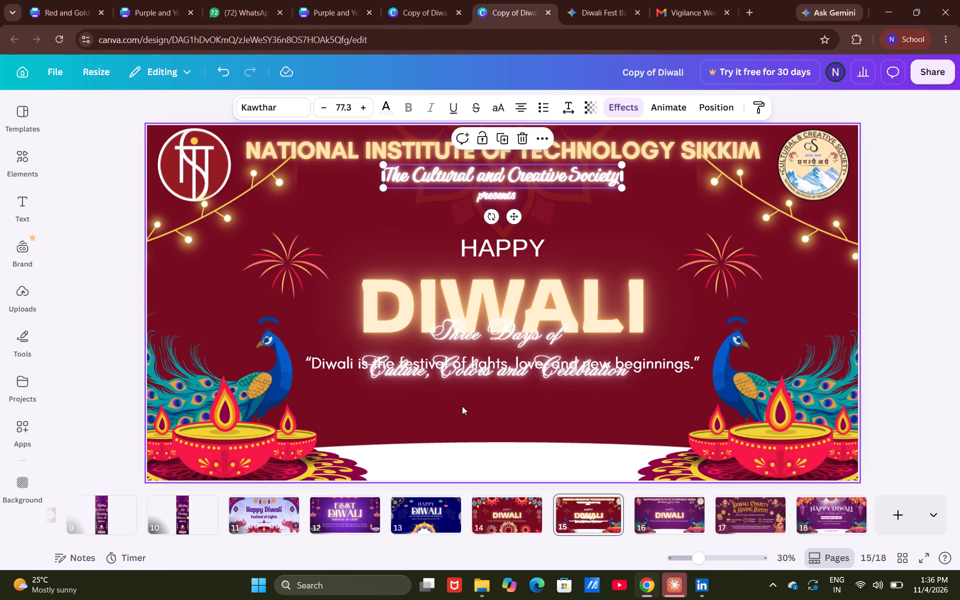
{"action": "key", "text": "ctrl+v"}
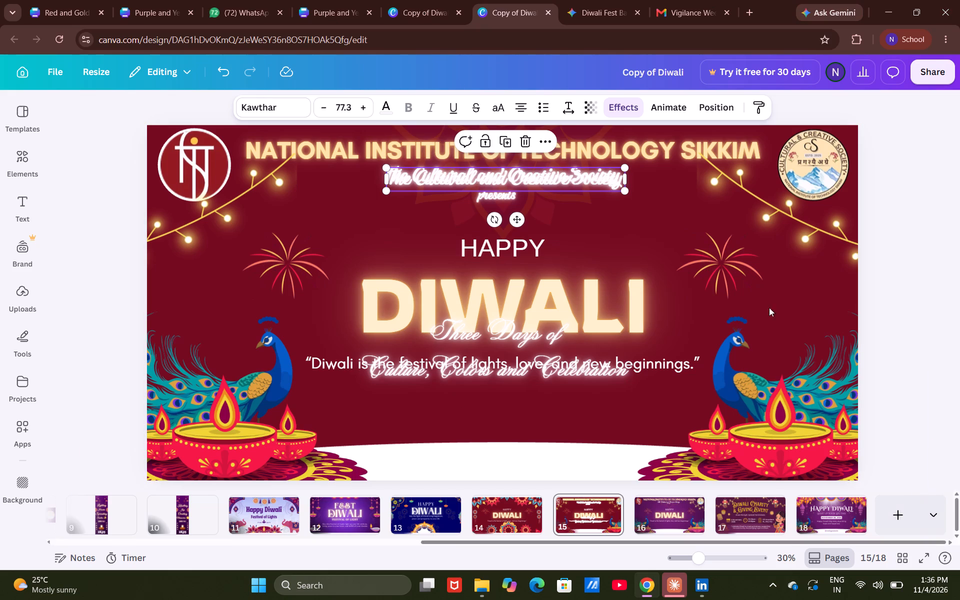
{"action": "left_click_drag", "start_coordinate": [504, 174], "coordinate": [517, 472]}
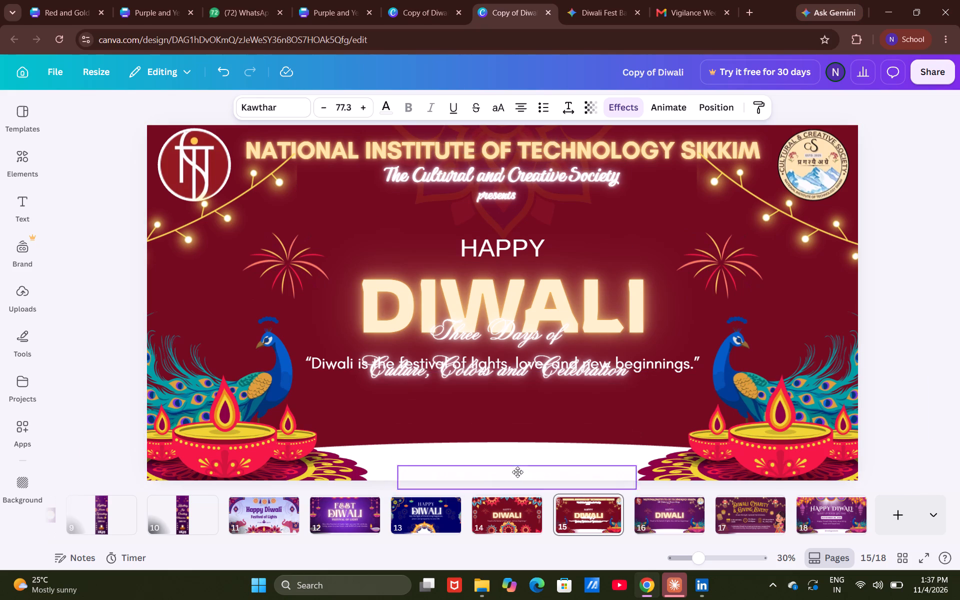
{"action": "left_click_drag", "start_coordinate": [517, 472], "coordinate": [497, 406]}
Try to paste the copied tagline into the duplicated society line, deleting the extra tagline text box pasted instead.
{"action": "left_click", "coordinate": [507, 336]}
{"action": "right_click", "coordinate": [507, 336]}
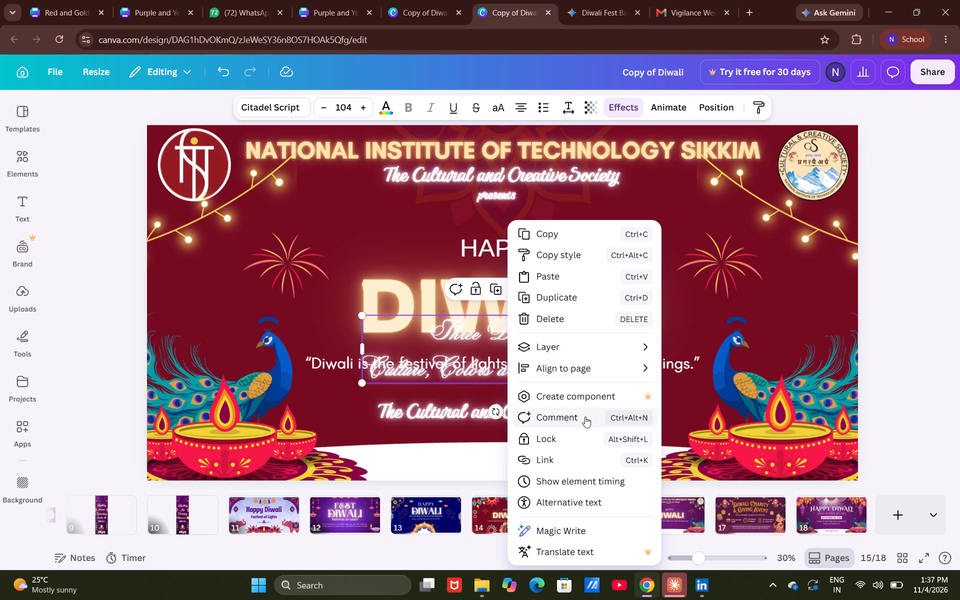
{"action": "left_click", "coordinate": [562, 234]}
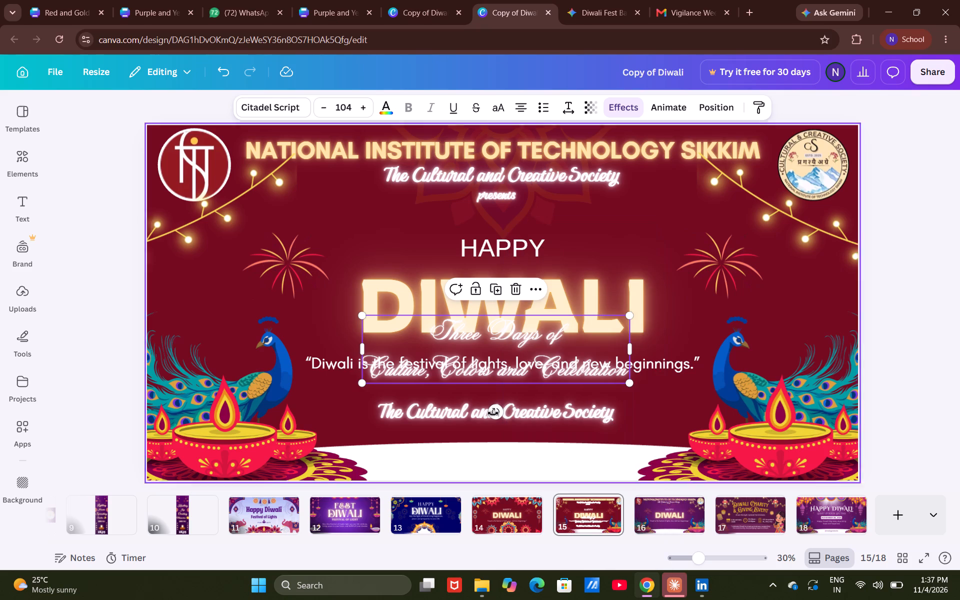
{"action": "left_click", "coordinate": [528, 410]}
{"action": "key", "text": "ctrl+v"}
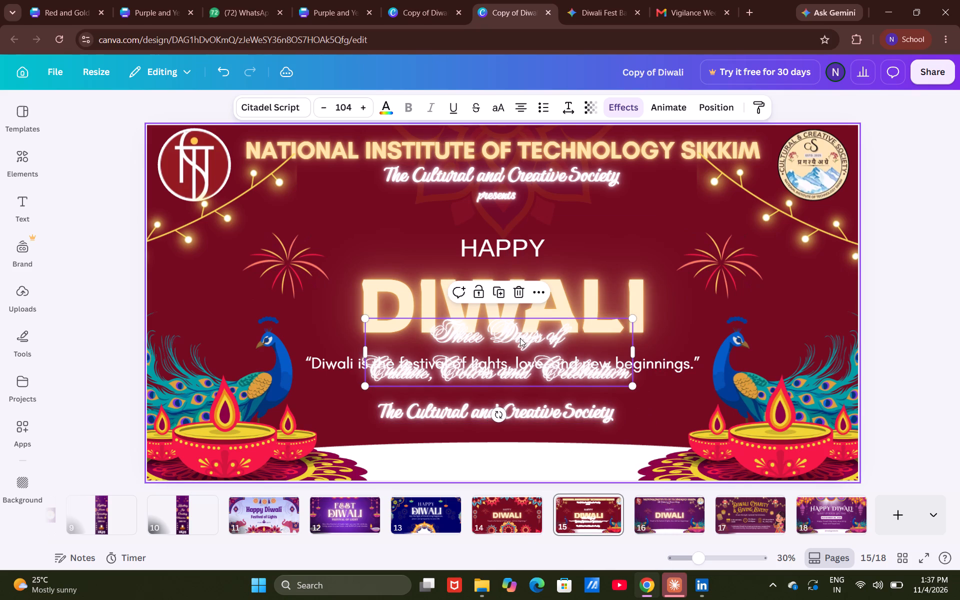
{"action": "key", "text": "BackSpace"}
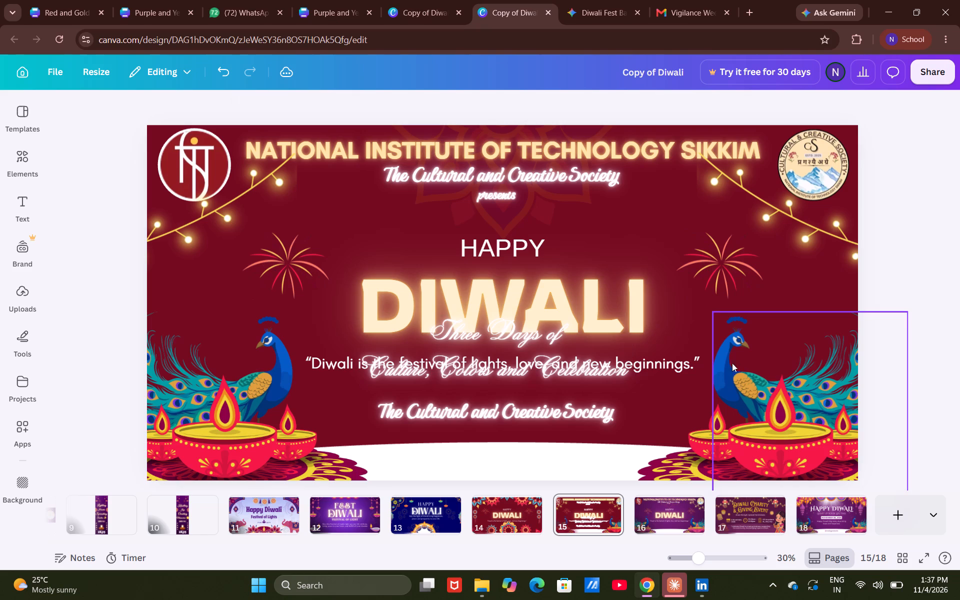
Replace the duplicated society line's wording with the tagline cut from its pasted text box, and position it just below the quote.
{"action": "double_click", "coordinate": [562, 355]}
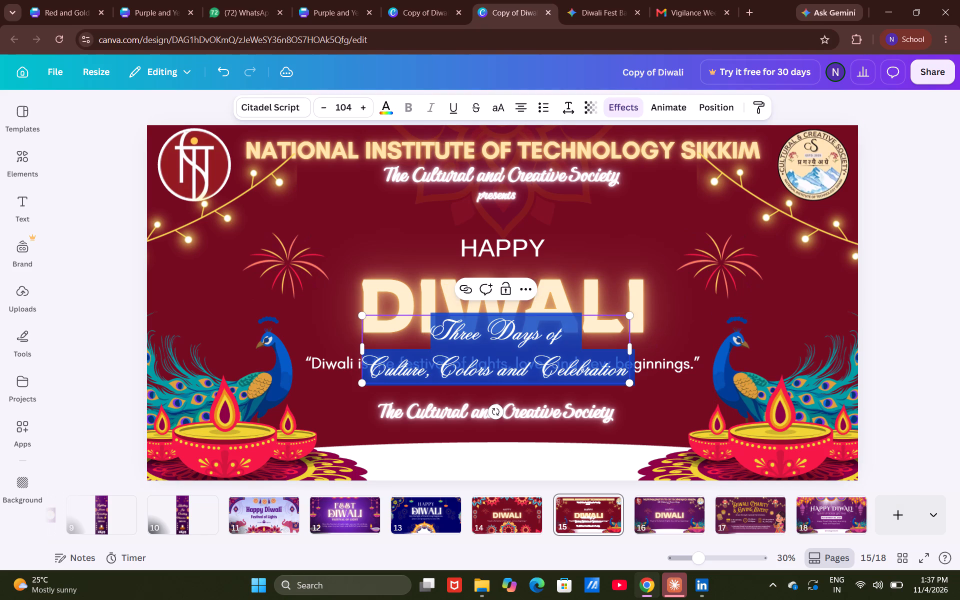
{"action": "key", "text": "ctrl+x"}
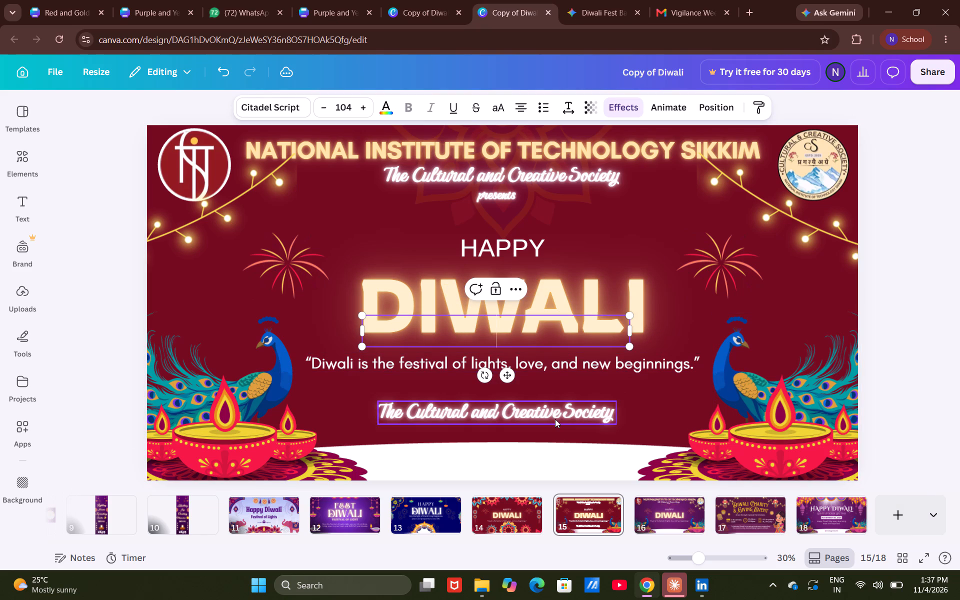
{"action": "double_click", "coordinate": [555, 419]}
{"action": "key", "text": "ctrl+v"}
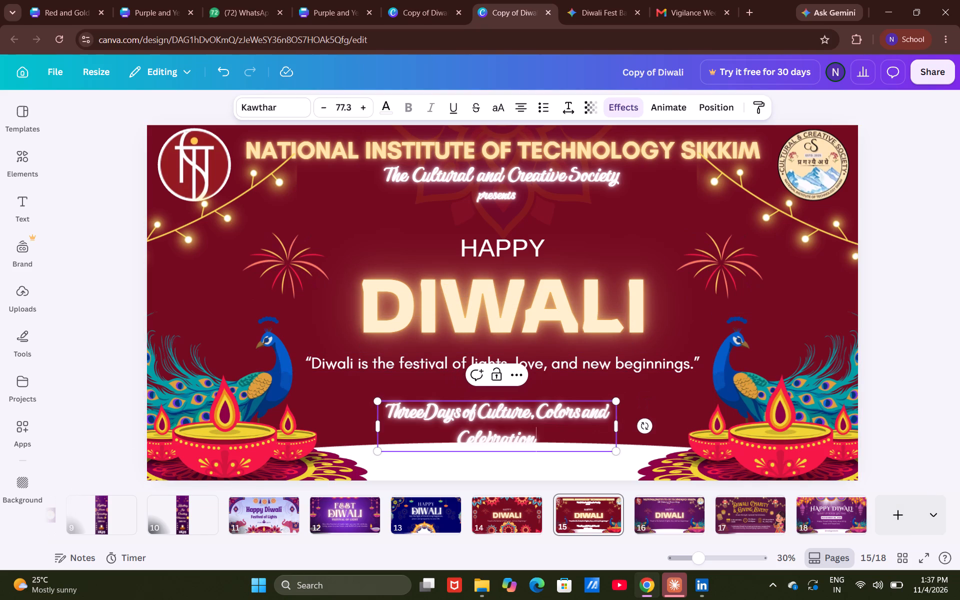
{"action": "left_click", "coordinate": [917, 250]}
{"action": "left_click", "coordinate": [472, 440]}
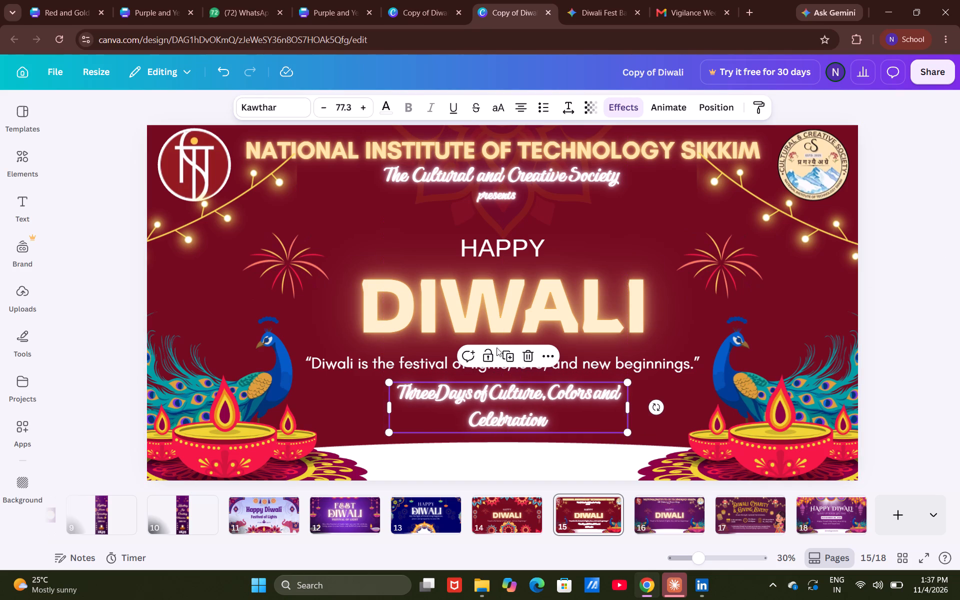
Compare the text styling of page 15 with page 3, especially the font of the "National Institute of Technology Sikkim" heading.
{"action": "left_click", "coordinate": [508, 195]}
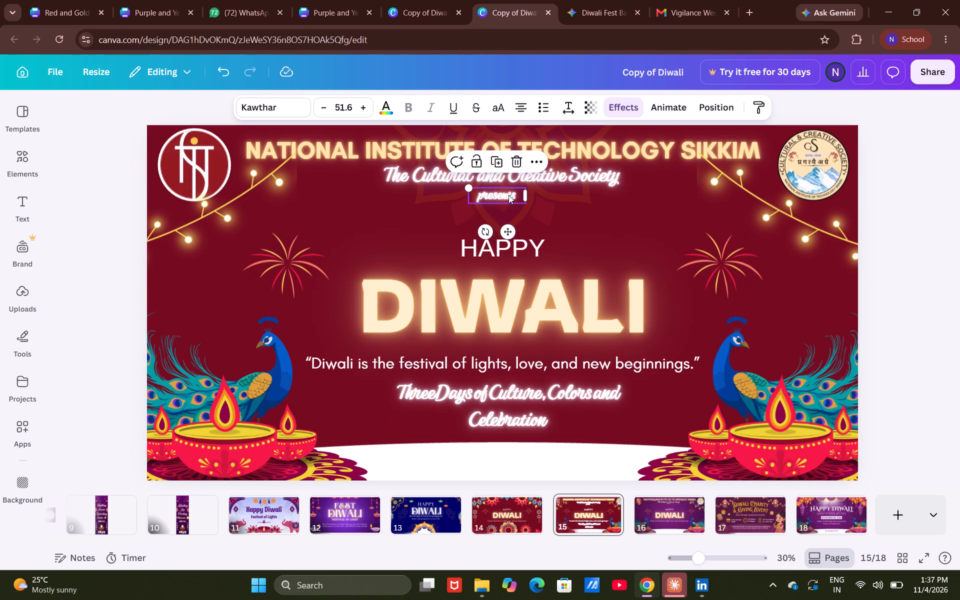
{"action": "left_click", "coordinate": [925, 232]}
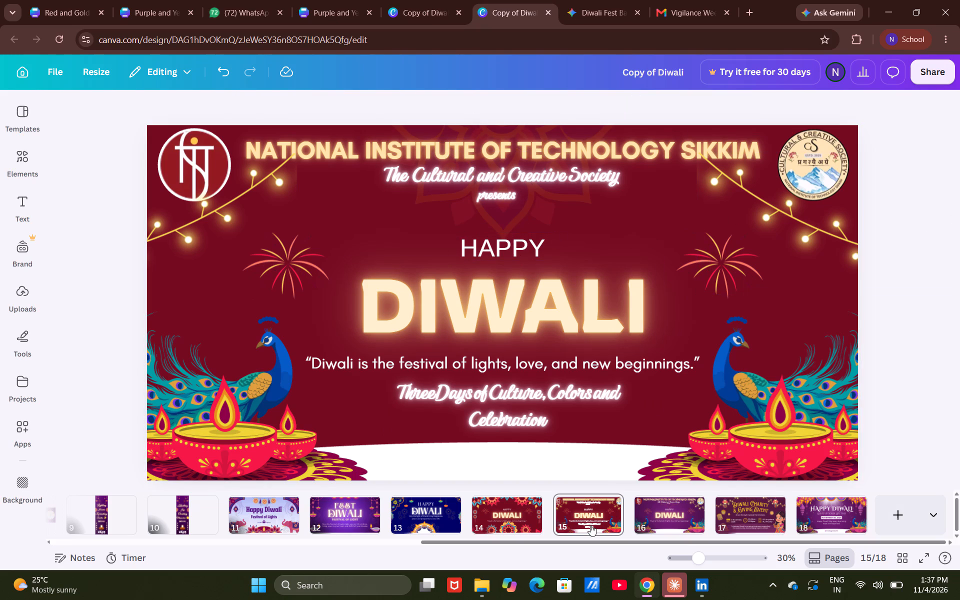
{"action": "left_click", "coordinate": [417, 0]}
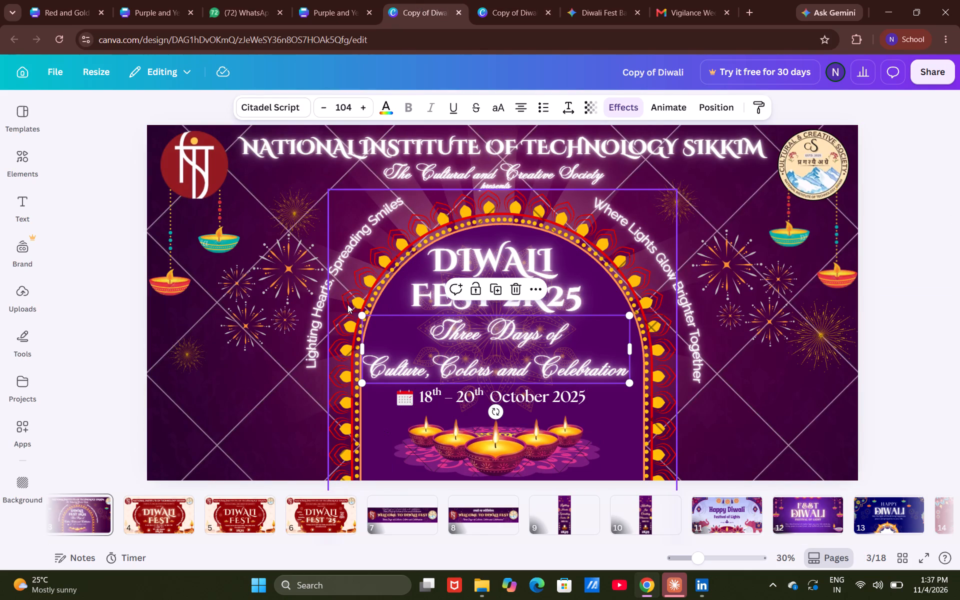
{"action": "left_click", "coordinate": [482, 0]}
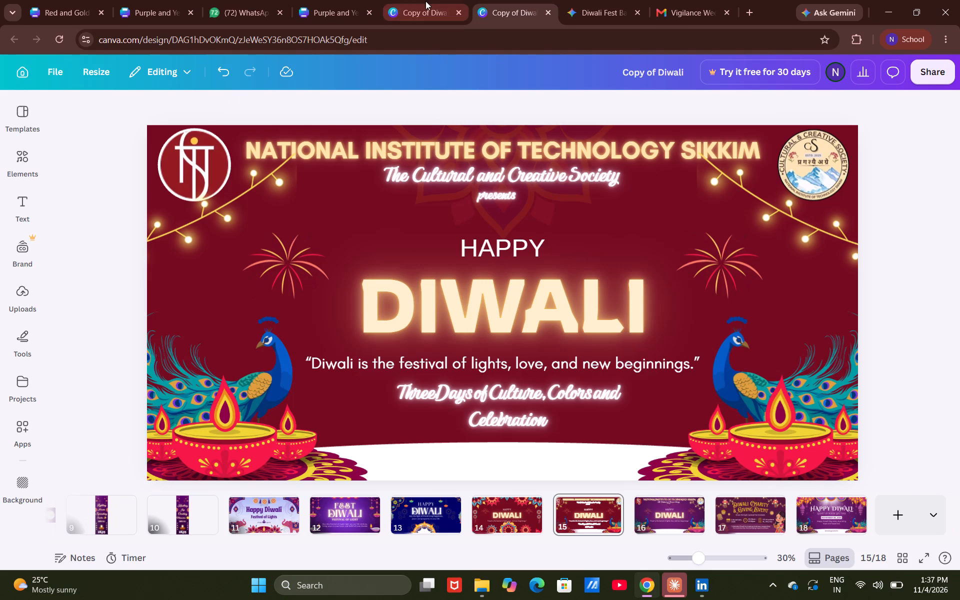
{"action": "left_click", "coordinate": [427, 1]}
{"action": "left_click", "coordinate": [551, 0]}
{"action": "left_click", "coordinate": [317, 150]}
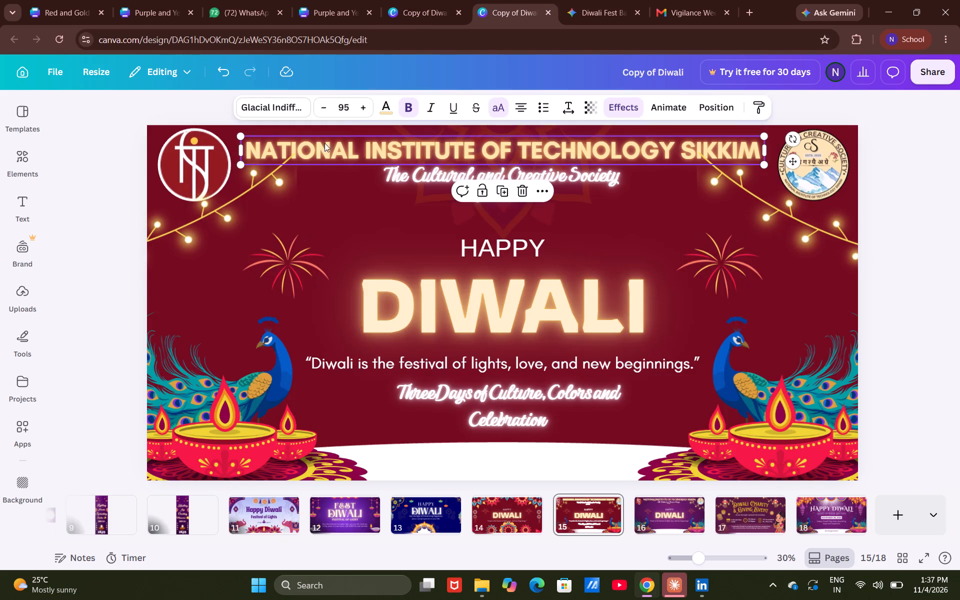
{"action": "left_click", "coordinate": [435, 3]}
{"action": "left_click", "coordinate": [409, 152]}
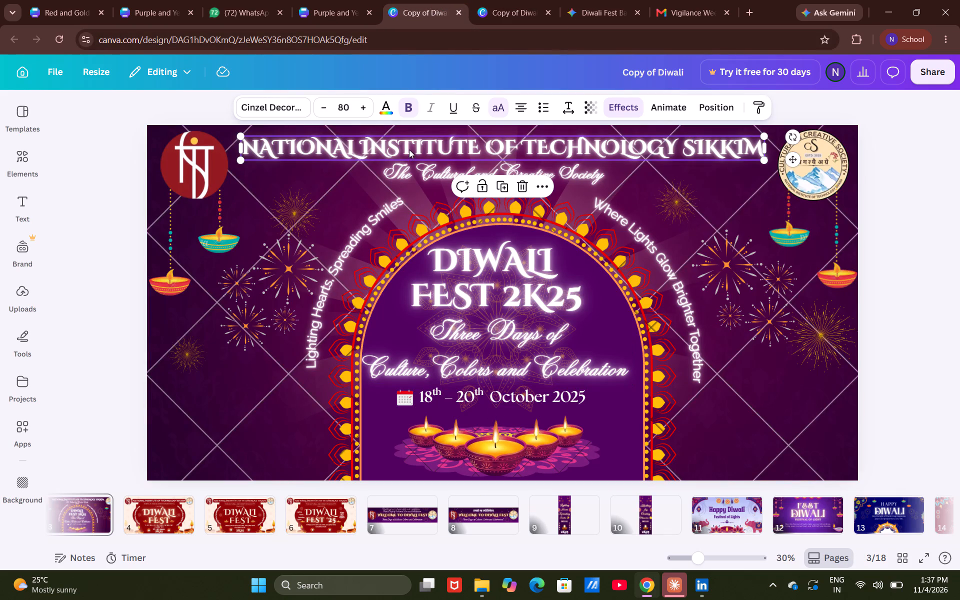
{"action": "left_click", "coordinate": [501, 0]}
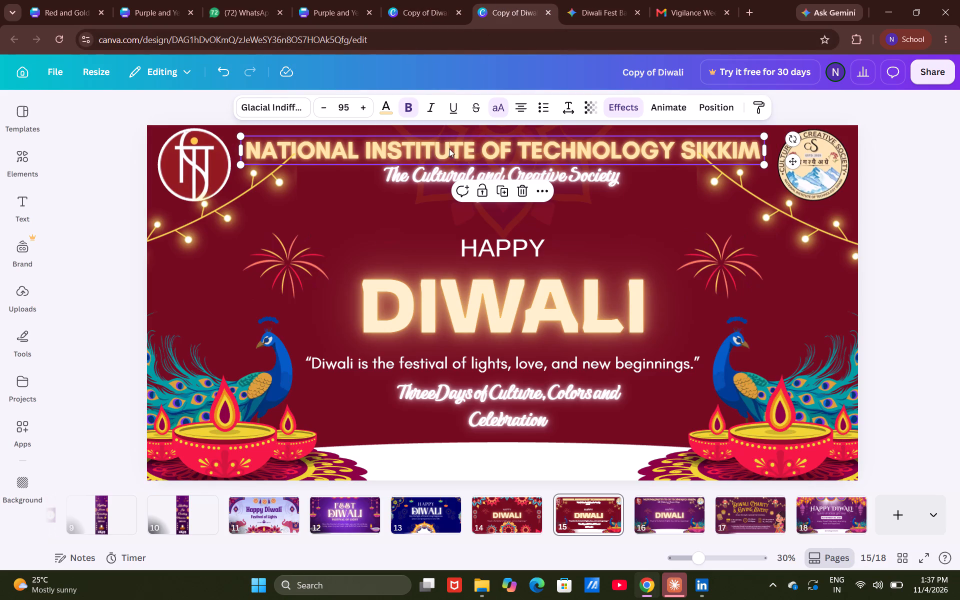
Open the font choices for the "National Institute of Technology Sikkim" heading on page 15.
{"action": "left_click", "coordinate": [249, 93]}
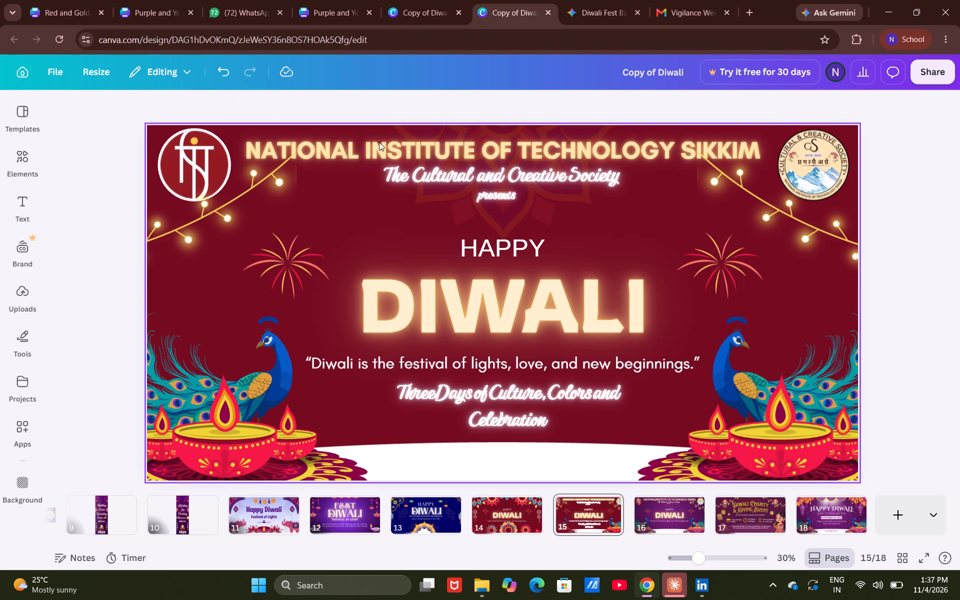
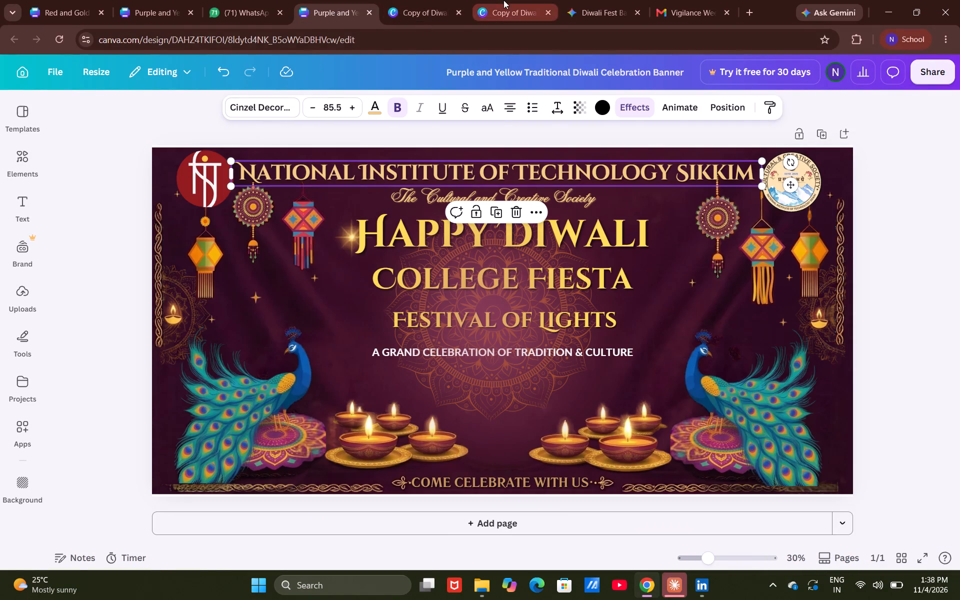
Search the font list for "cinzel" for the "National Institute of Technology Sikkim" heading on page 15 of Copy of Diwali.
{"action": "left_click", "coordinate": [251, 104]}
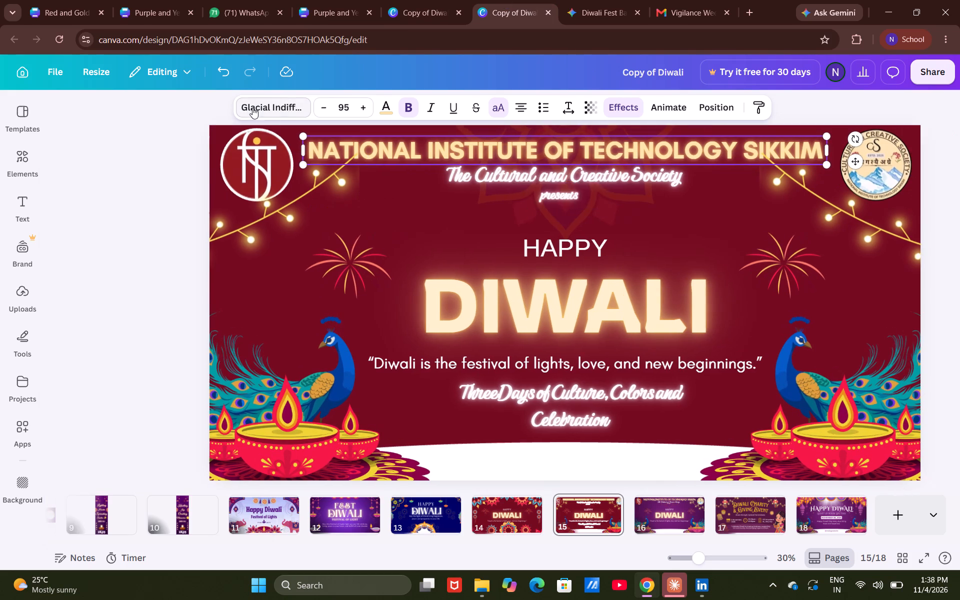
{"action": "left_click", "coordinate": [261, 114]}
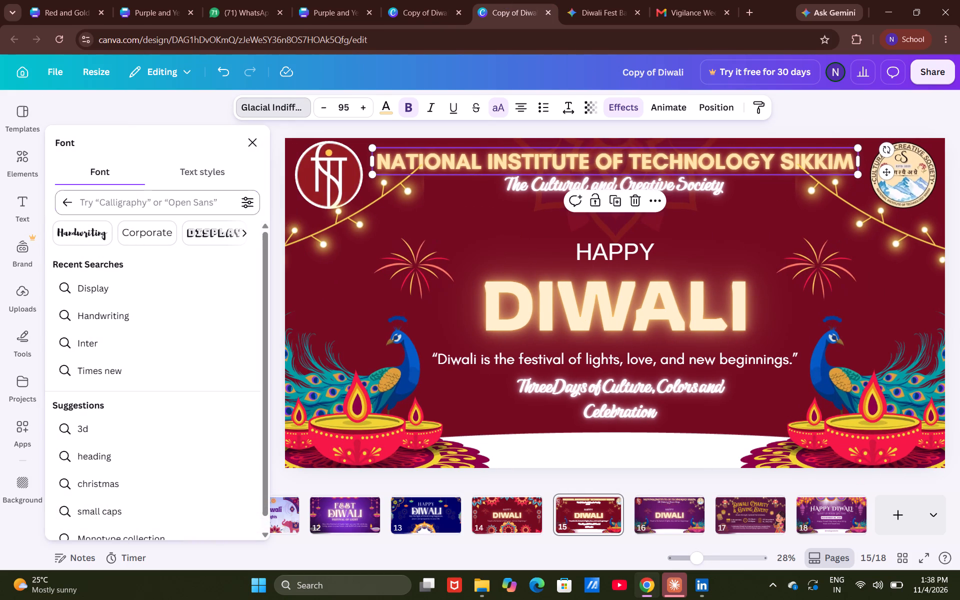
{"action": "left_click", "coordinate": [116, 206]}
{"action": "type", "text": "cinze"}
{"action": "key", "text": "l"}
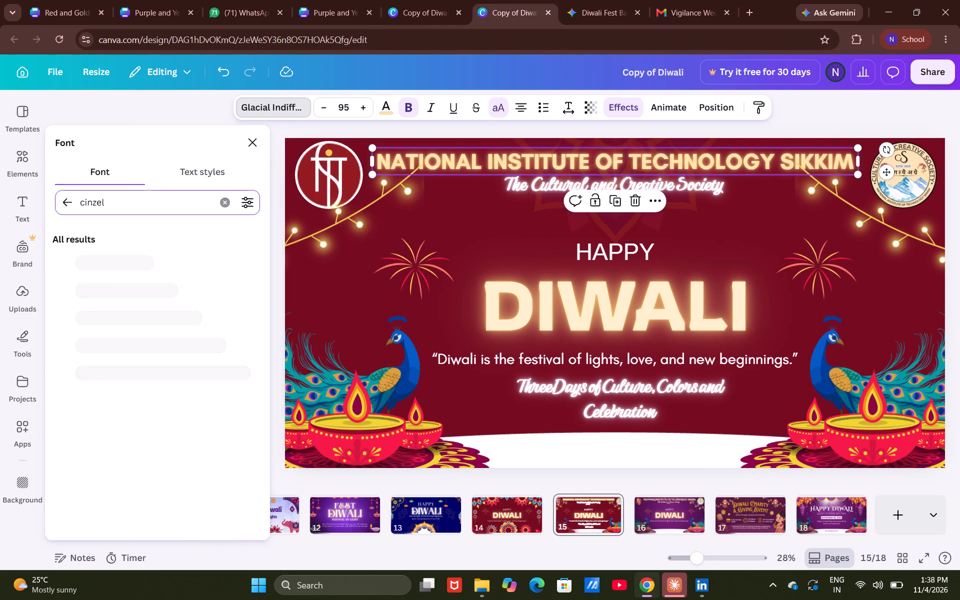
Apply the Cinzel Decorative font to the "National Institute of Technology Sikkim" heading and reduce its size to 90.
{"action": "left_click", "coordinate": [116, 289]}
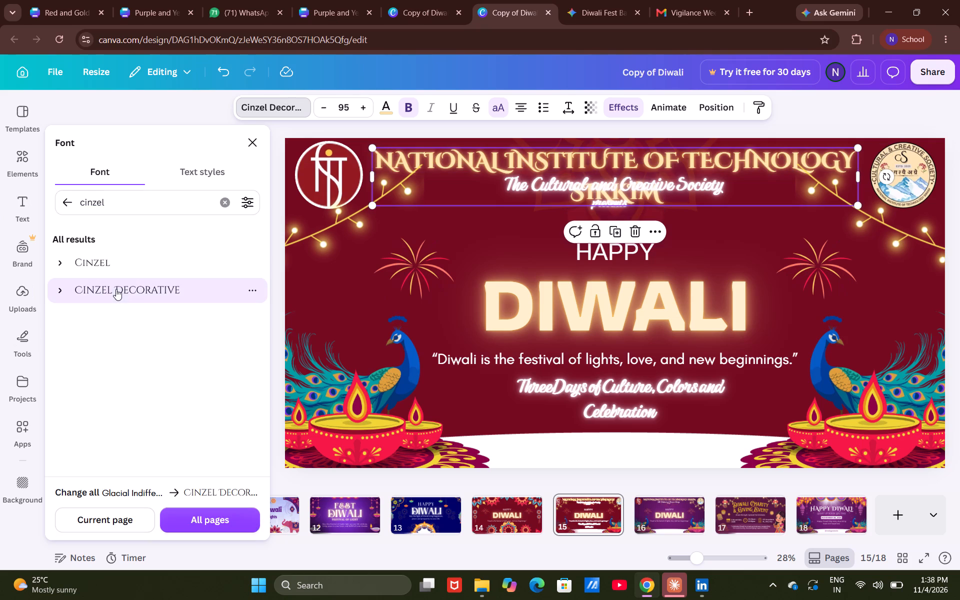
{"action": "left_click", "coordinate": [921, 123]}
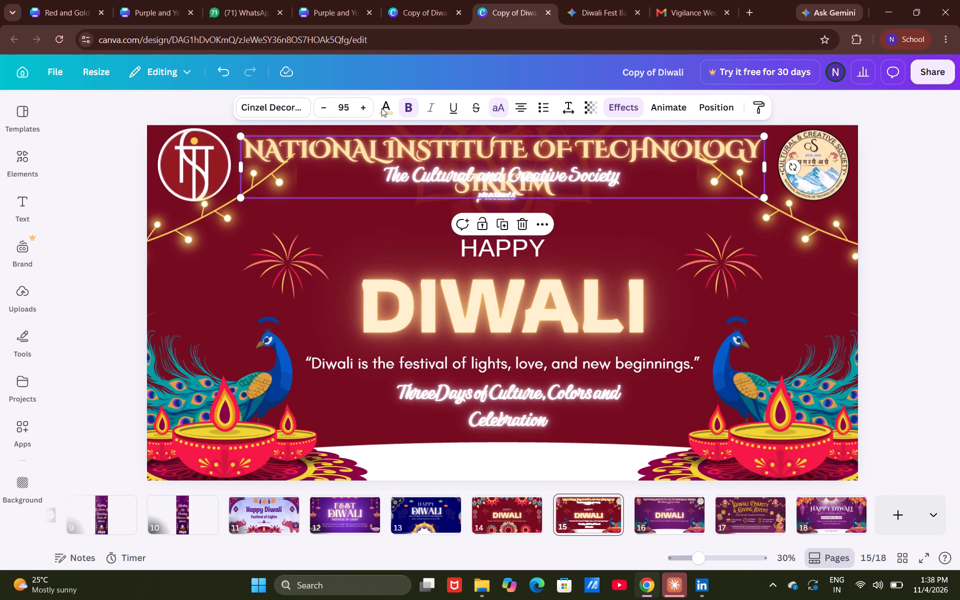
{"action": "left_click", "coordinate": [323, 103]}
{"action": "double_click", "coordinate": [323, 103]}
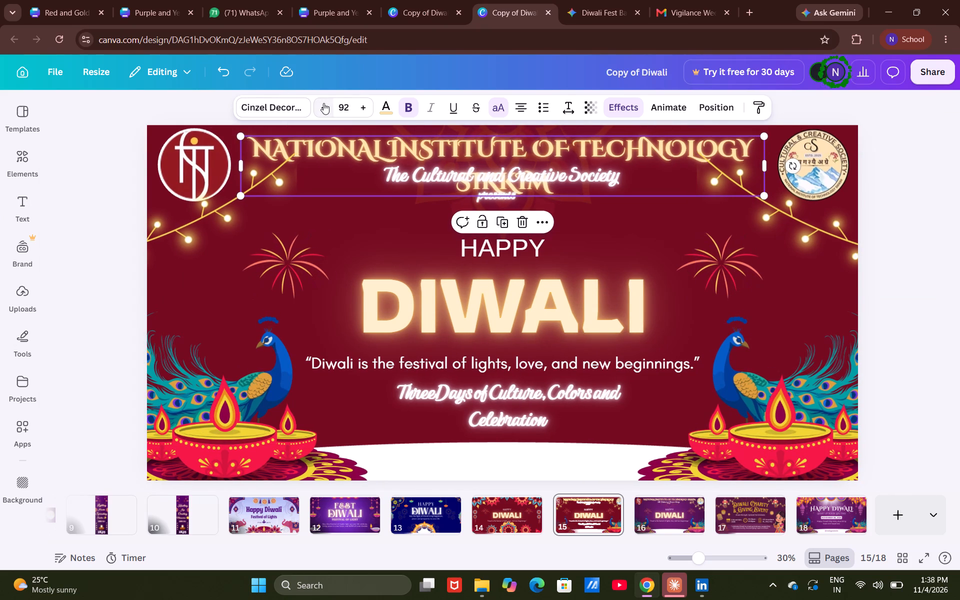
{"action": "left_click", "coordinate": [323, 103]}
{"action": "left_click", "coordinate": [323, 103]}
Shift the heading slightly left and widen its text box until the whole institute name fits on one line.
{"action": "left_click_drag", "start_coordinate": [492, 144], "coordinate": [491, 144]}
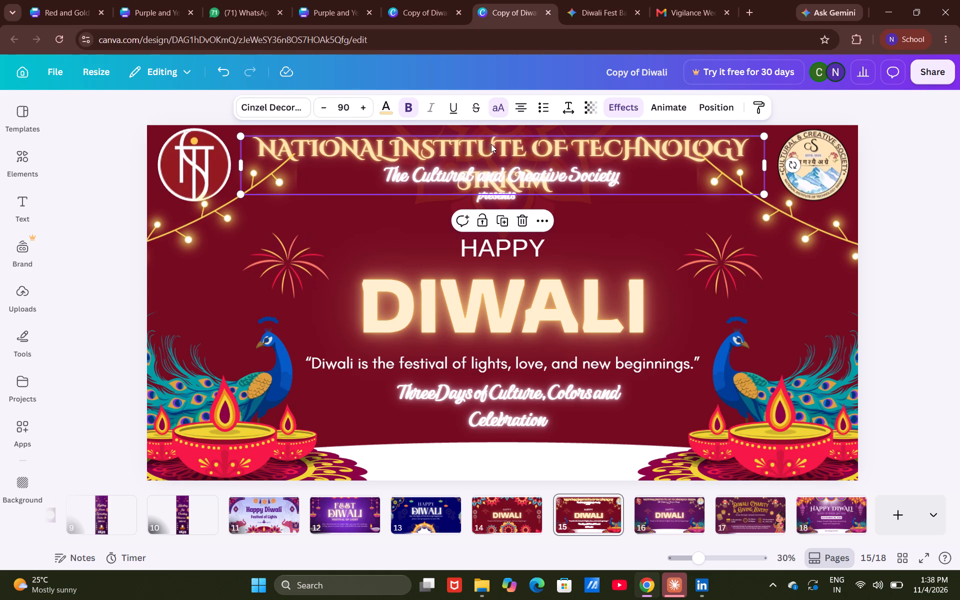
{"action": "left_click_drag", "start_coordinate": [491, 144], "coordinate": [470, 145]}
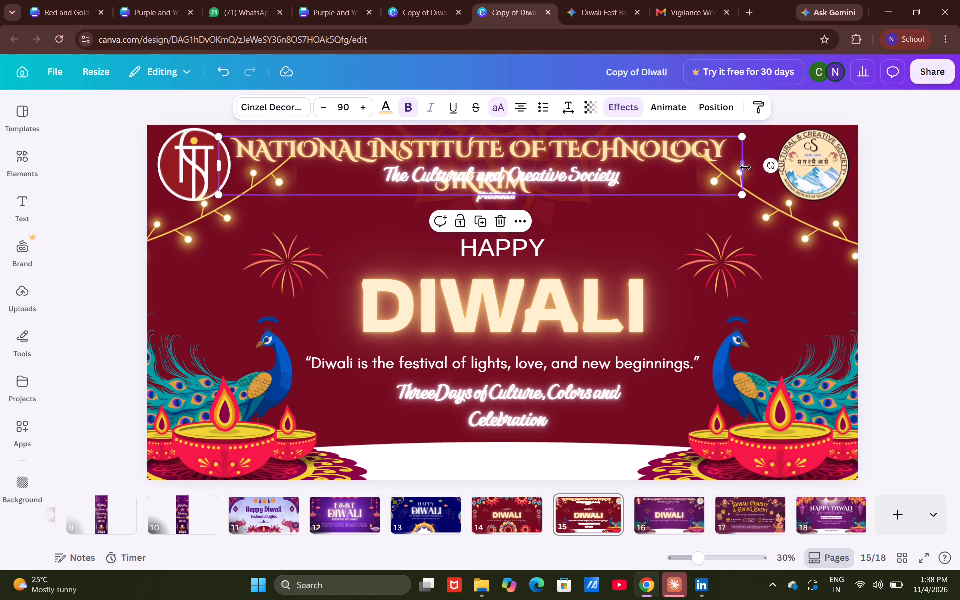
{"action": "left_click_drag", "start_coordinate": [745, 167], "coordinate": [783, 151]}
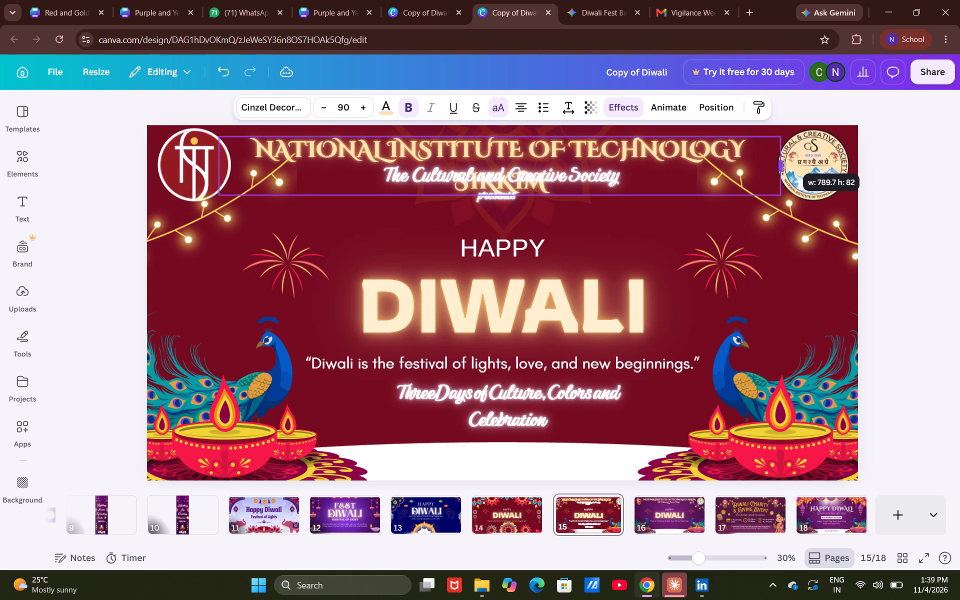
{"action": "left_click_drag", "start_coordinate": [783, 151], "coordinate": [797, 151]}
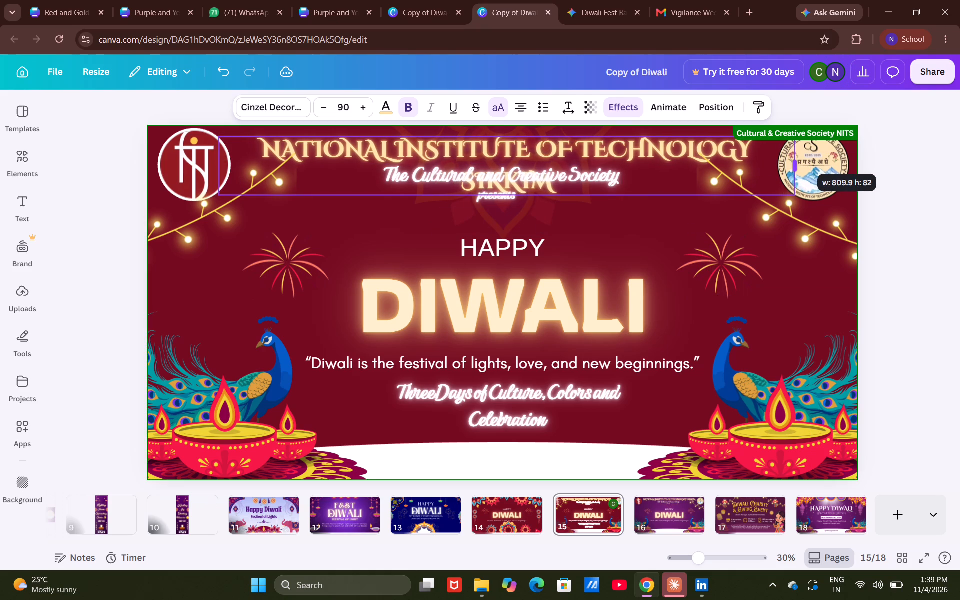
{"action": "left_click_drag", "start_coordinate": [797, 151], "coordinate": [807, 152]}
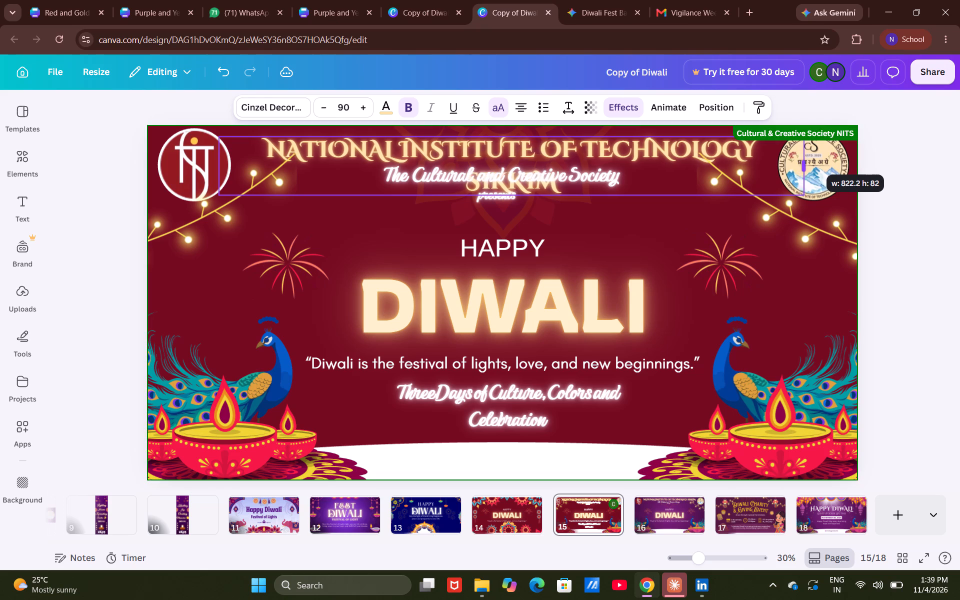
{"action": "left_click_drag", "start_coordinate": [807, 152], "coordinate": [809, 152]}
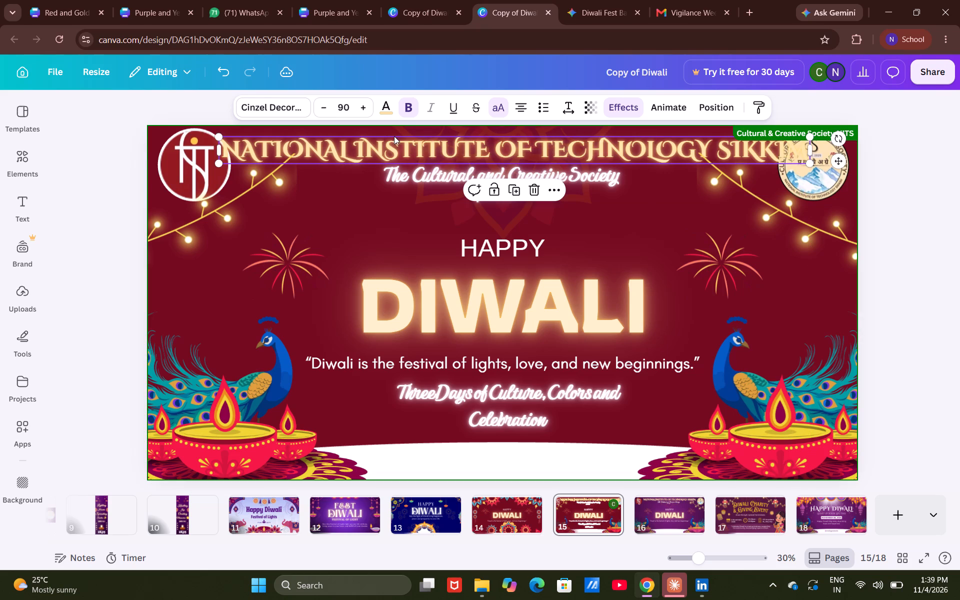
Reduce the heading to size 86, trim its text box, and reposition it slightly lower between the two logos.
{"action": "double_click", "coordinate": [325, 112]}
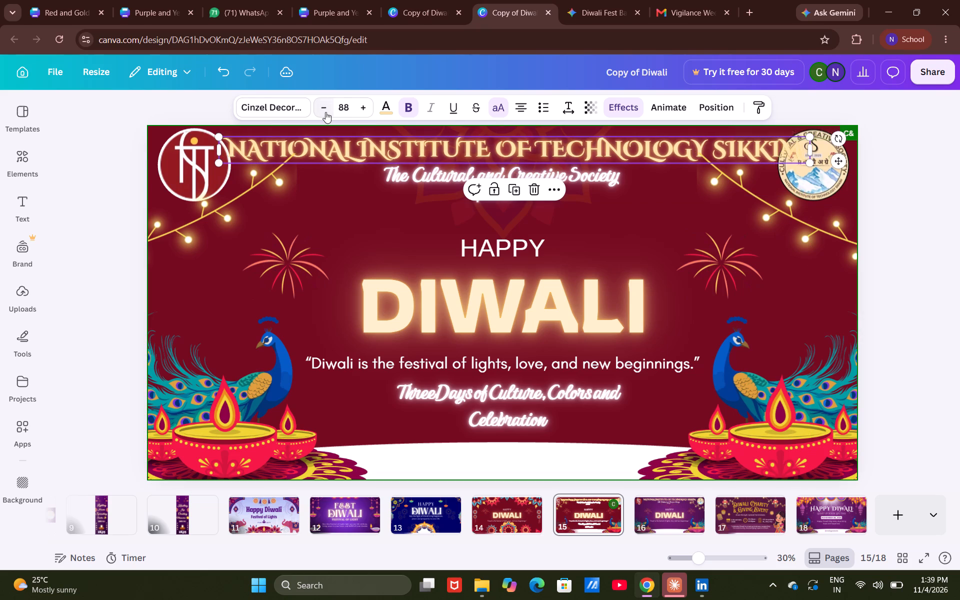
{"action": "double_click", "coordinate": [325, 112]}
{"action": "left_click", "coordinate": [414, 146]}
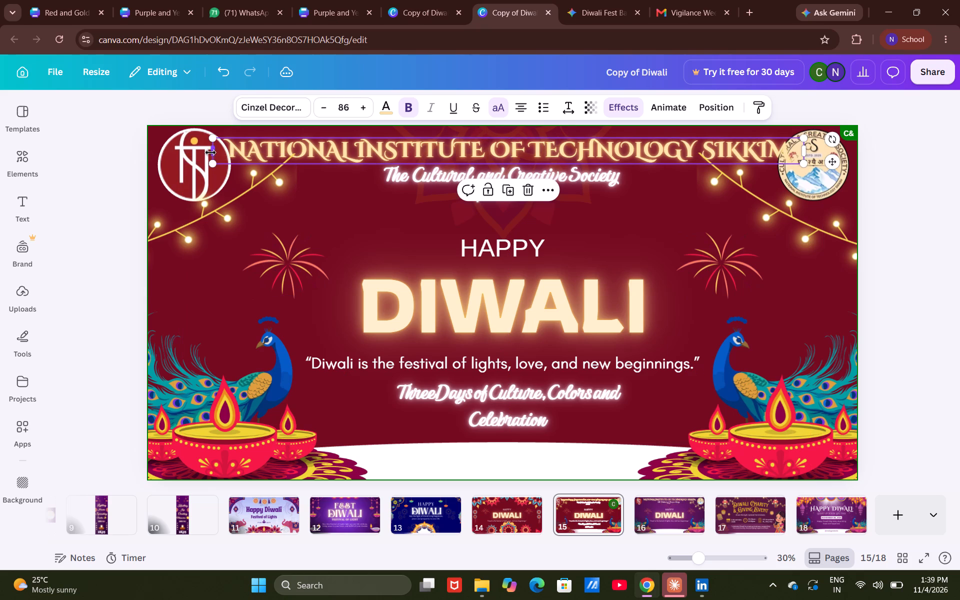
{"action": "left_click_drag", "start_coordinate": [210, 151], "coordinate": [225, 150]}
{"action": "left_click_drag", "start_coordinate": [527, 153], "coordinate": [511, 158]}
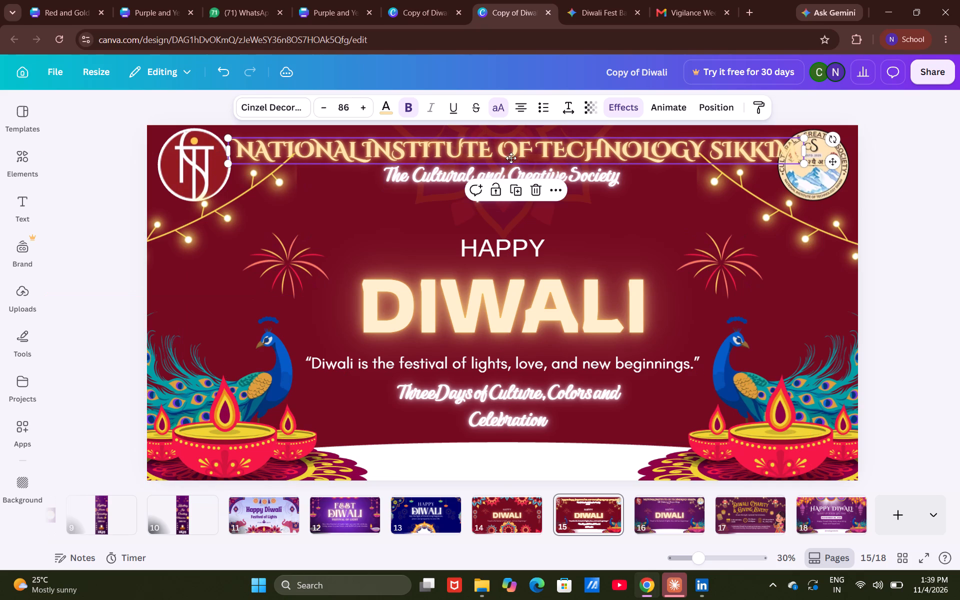
{"action": "left_click_drag", "start_coordinate": [511, 158], "coordinate": [516, 161]}
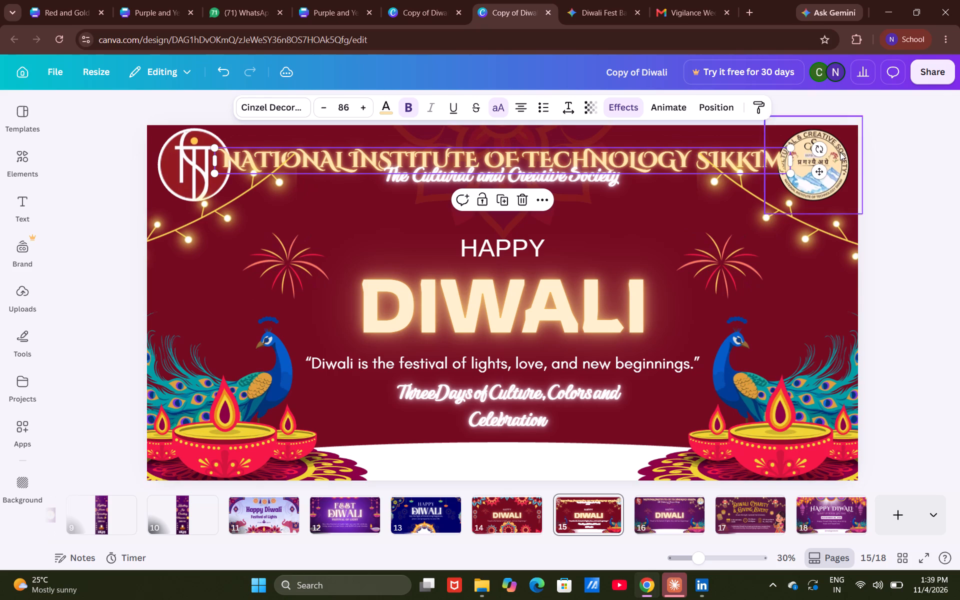
Shift the Cultural & Creative Society emblem slightly outward toward the page's right edge.
{"action": "left_click_drag", "start_coordinate": [835, 141], "coordinate": [840, 143]}
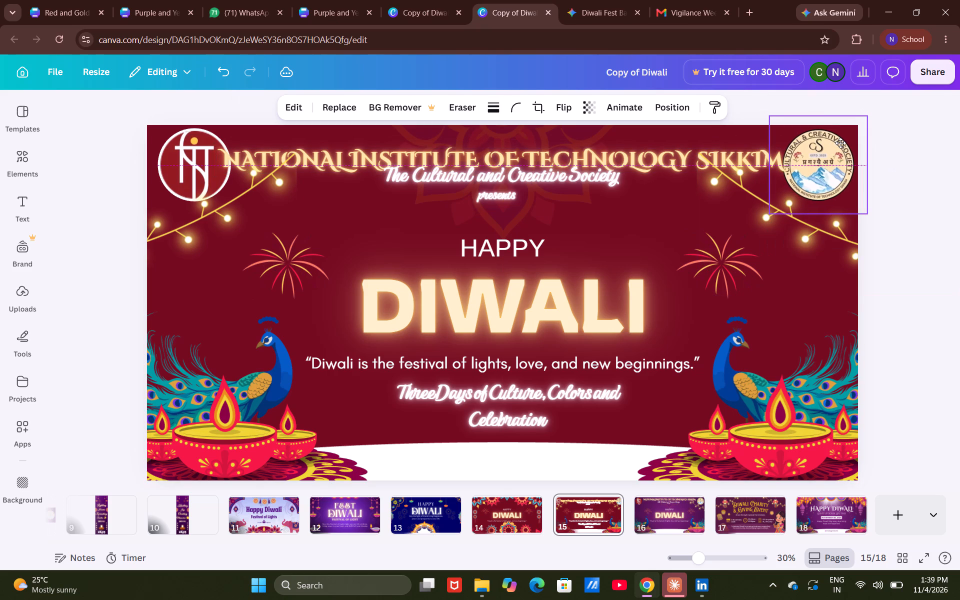
{"action": "left_click_drag", "start_coordinate": [840, 143], "coordinate": [840, 144]}
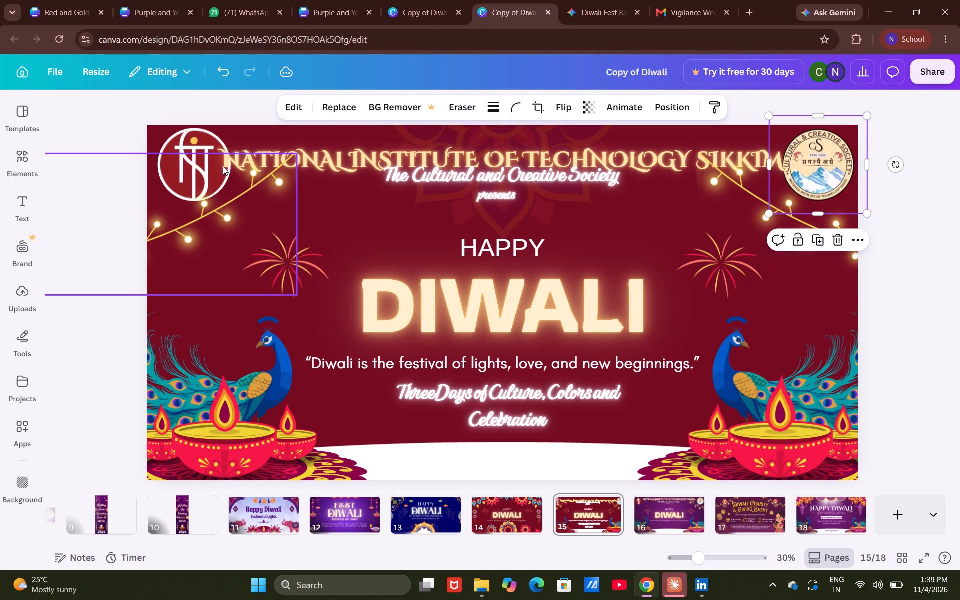
Shrink the NIT logo slightly and recentre it inside its white circle.
{"action": "left_click", "coordinate": [170, 154]}
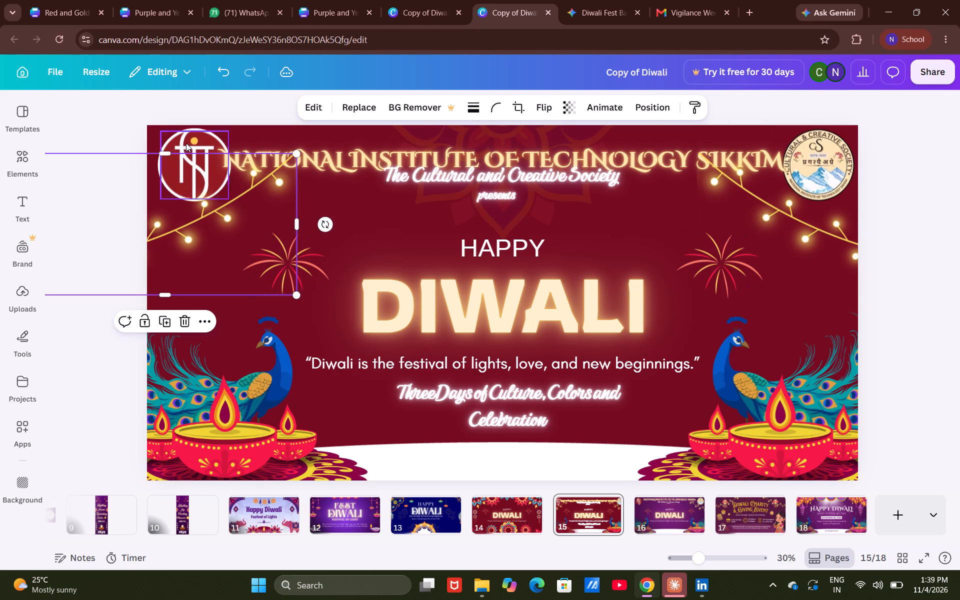
{"action": "left_click", "coordinate": [187, 141]}
{"action": "left_click_drag", "start_coordinate": [230, 130], "coordinate": [222, 139]}
{"action": "left_click_drag", "start_coordinate": [189, 146], "coordinate": [191, 141]}
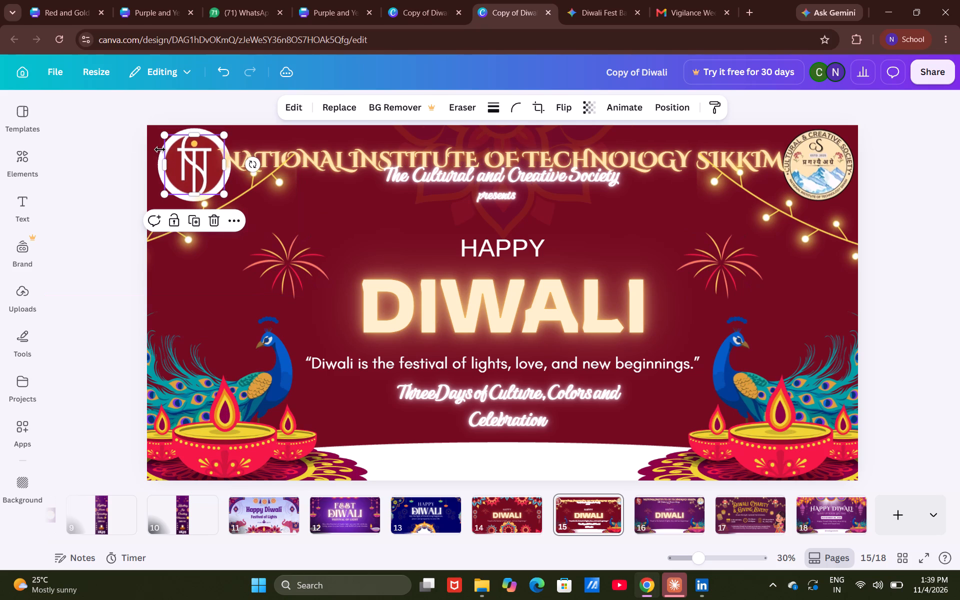
Shrink the white circle behind the NIT logo and nudge it back into place around the logo.
{"action": "left_click", "coordinate": [158, 150]}
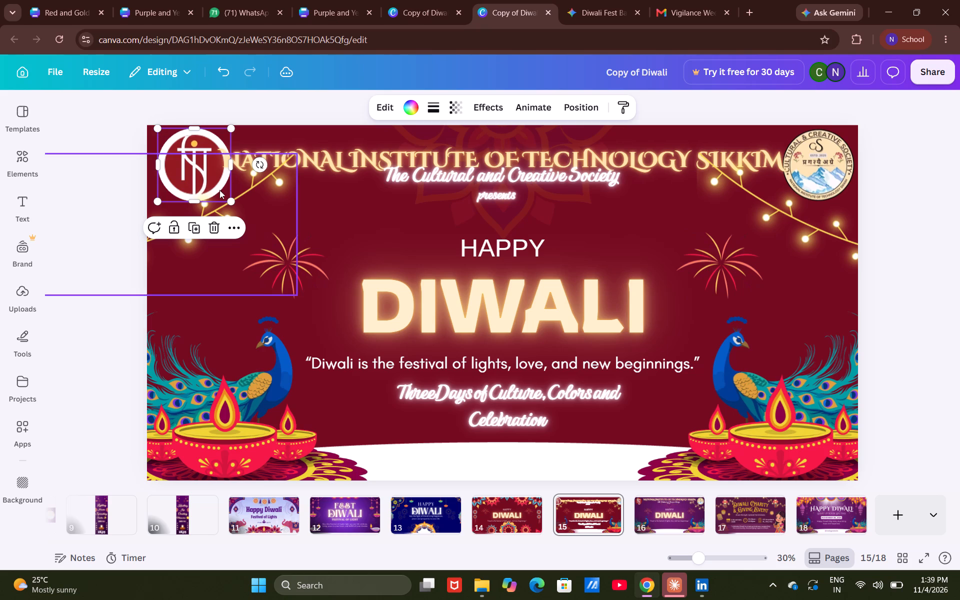
{"action": "left_click_drag", "start_coordinate": [231, 199], "coordinate": [225, 192]}
{"action": "key", "text": "Right"}
{"action": "key", "text": "Right"}
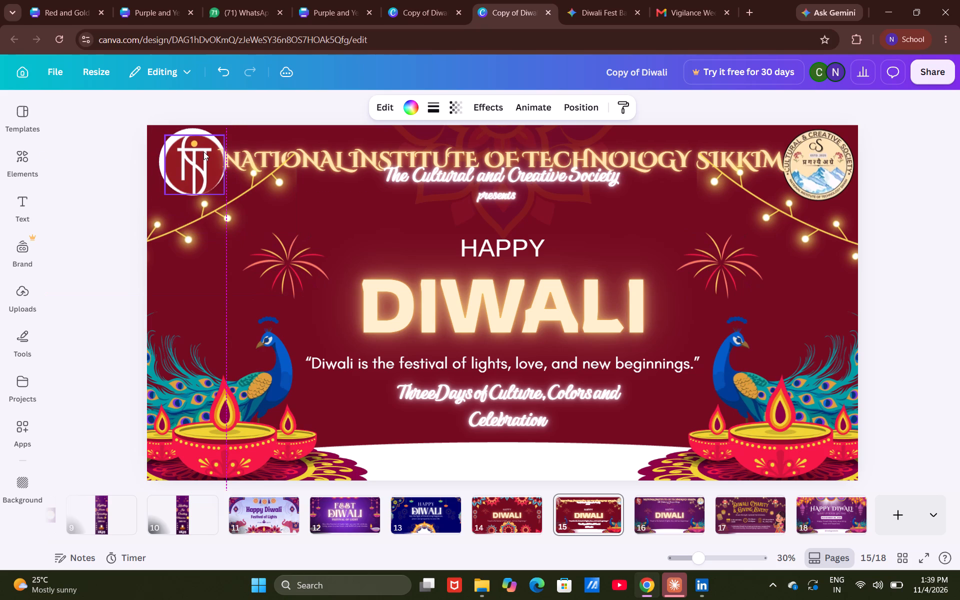
{"action": "key", "text": "Down"}
{"action": "key", "text": "Down"}
{"action": "key", "text": "Right"}
{"action": "key", "text": "Right"}
{"action": "key", "text": "Down"}
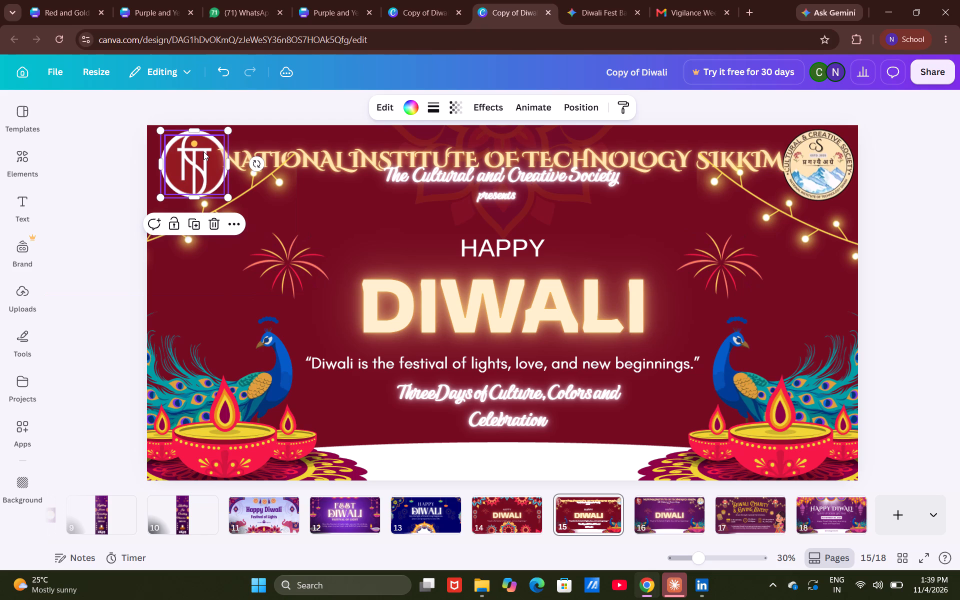
Shrink the white circle a little more, leaving a thin rim, and nudge it to centre around the NIT logo.
{"action": "left_click_drag", "start_coordinate": [230, 130], "coordinate": [228, 133]}
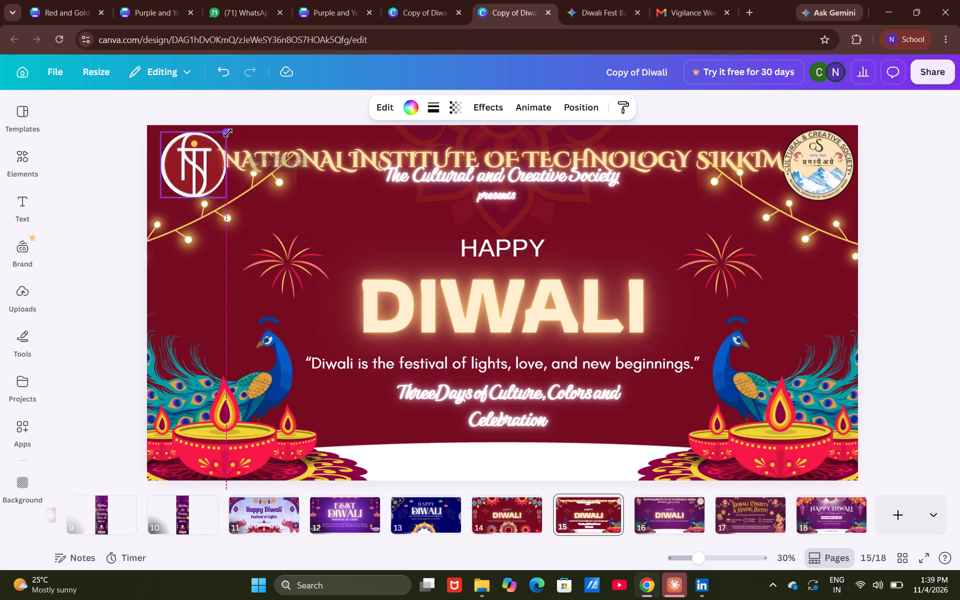
{"action": "left_click_drag", "start_coordinate": [228, 133], "coordinate": [227, 134]}
{"action": "key", "text": "Right"}
{"action": "key", "text": "Right"}
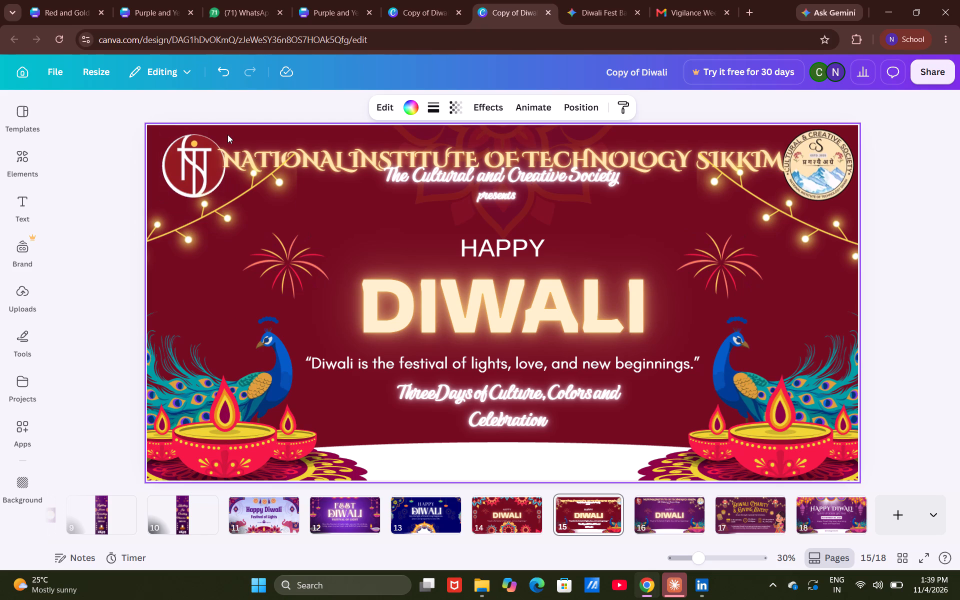
{"action": "key", "text": "Up"}
{"action": "key", "text": "Up"}
{"action": "key", "text": "Right"}
{"action": "key", "text": "Down"}
{"action": "key", "text": "Left"}
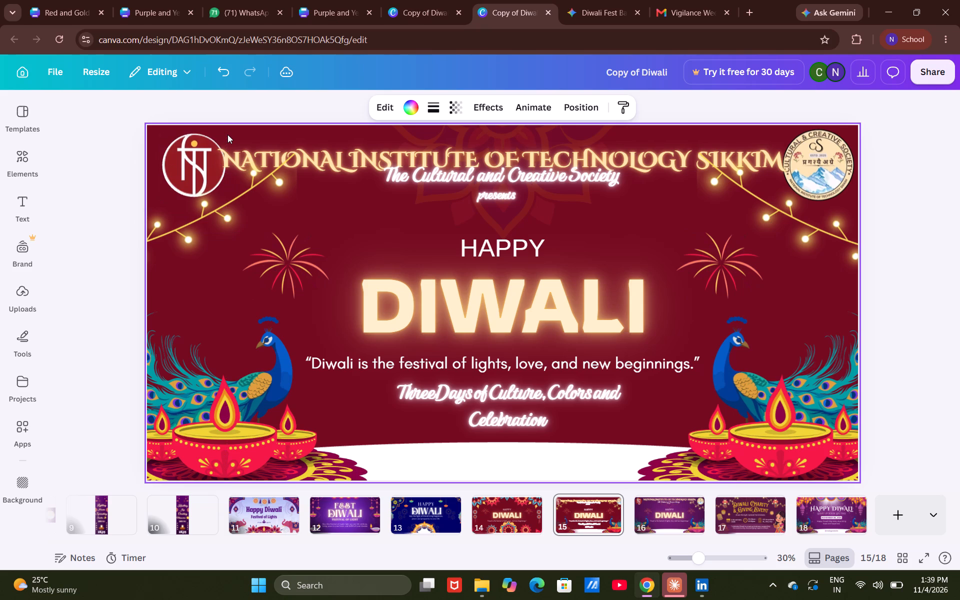
{"action": "key", "text": "Up"}
{"action": "key", "text": "Right"}
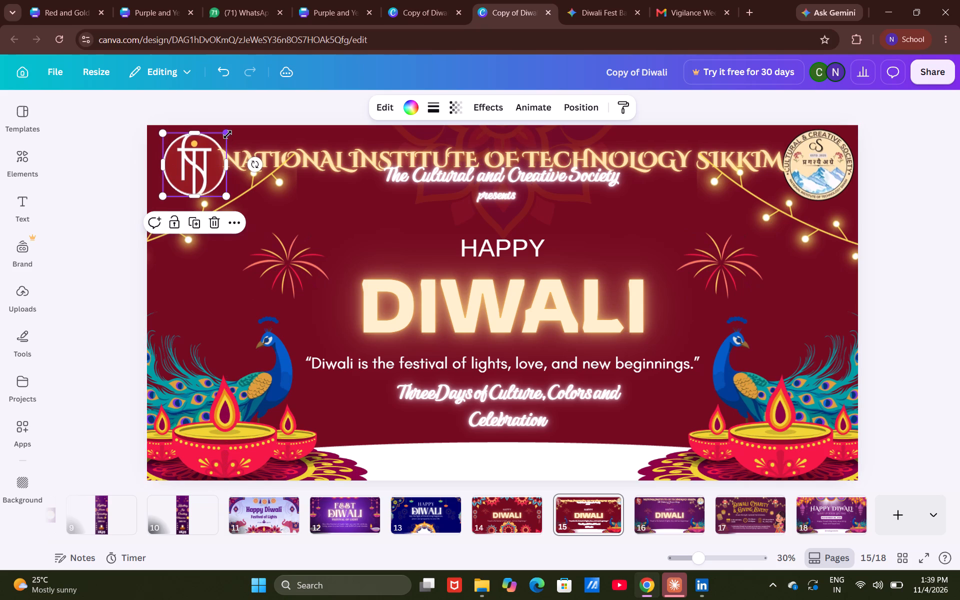
Move the NIT logo and its white circle closer to the page's left edge, and fit the institute heading between the two logos.
{"action": "left_click", "coordinate": [362, 153]}
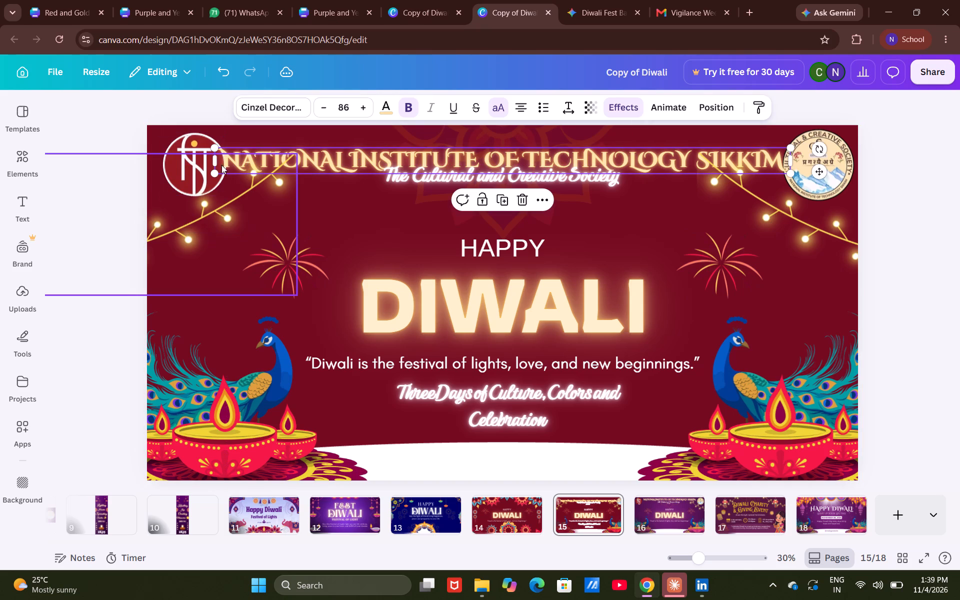
{"action": "left_click_drag", "start_coordinate": [212, 161], "coordinate": [217, 159]}
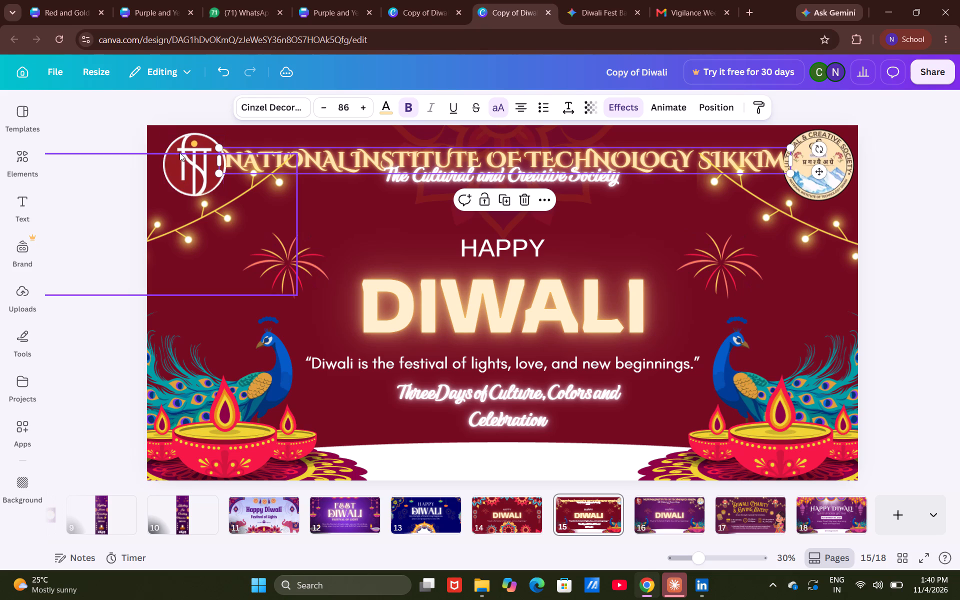
{"action": "left_click_drag", "start_coordinate": [179, 139], "coordinate": [170, 137]}
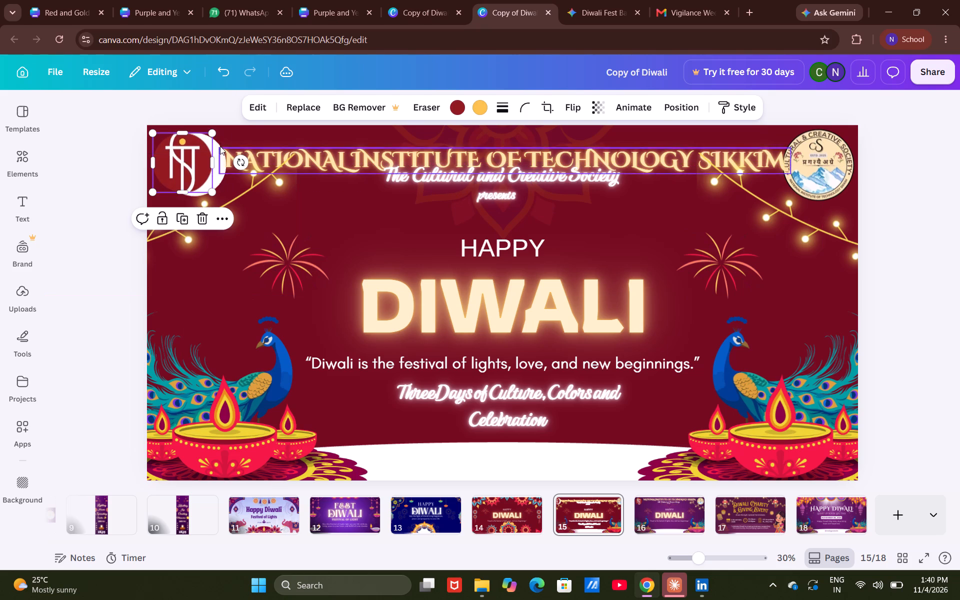
{"action": "left_click_drag", "start_coordinate": [220, 141], "coordinate": [208, 141]}
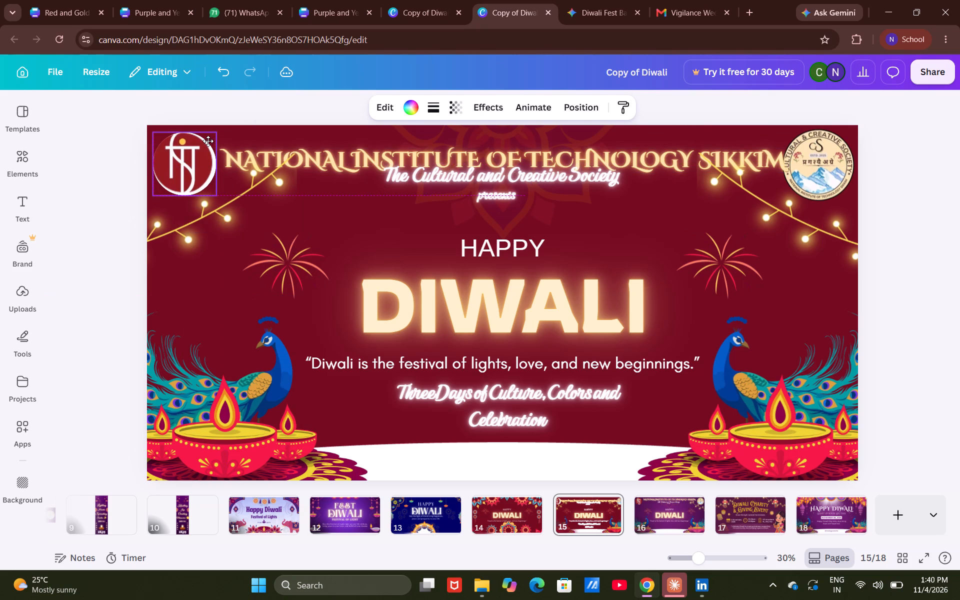
{"action": "left_click_drag", "start_coordinate": [208, 141], "coordinate": [208, 139]}
{"action": "left_click", "coordinate": [265, 103]}
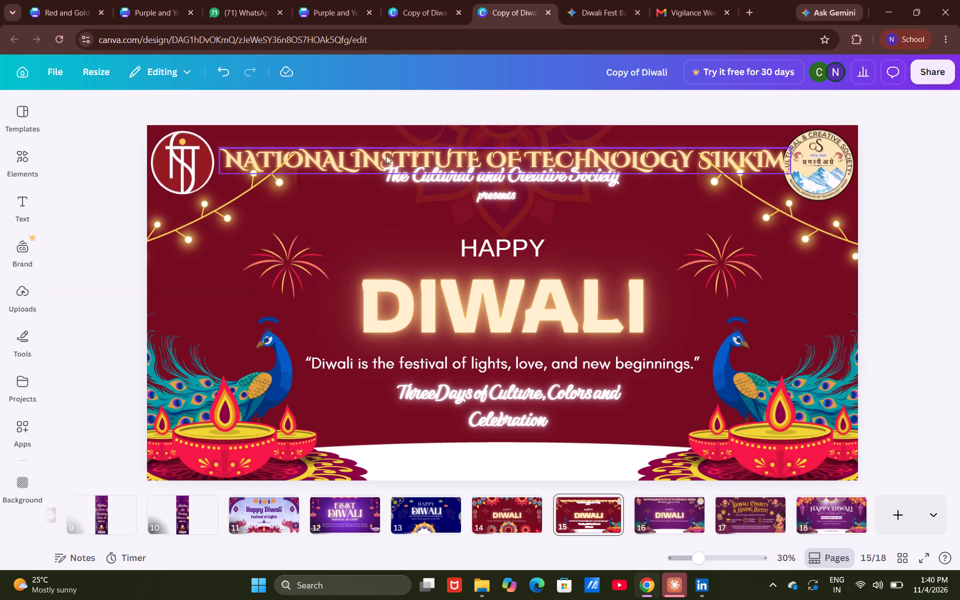
{"action": "left_click", "coordinate": [402, 159]}
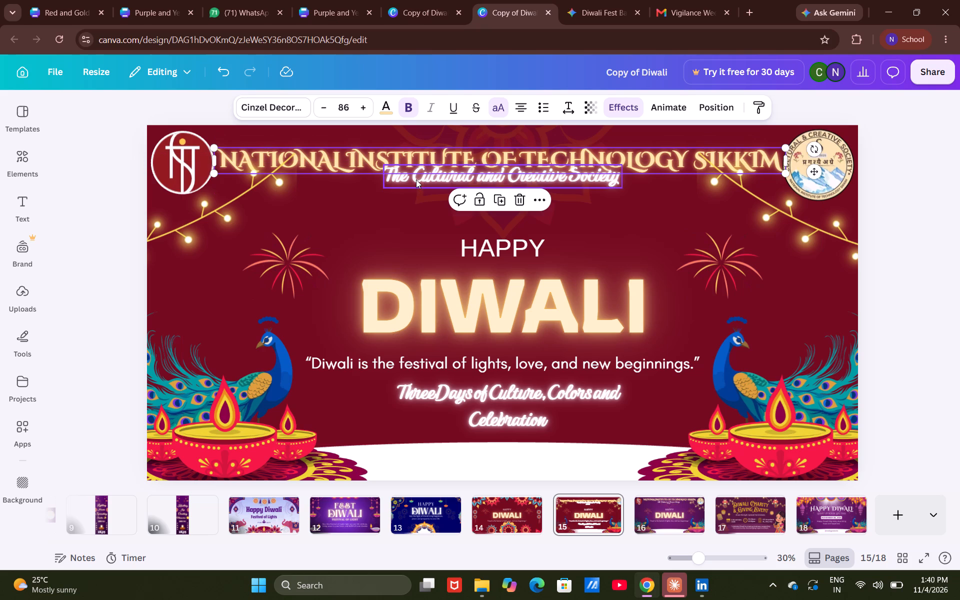
Move "The Cultural and Creative Society" and "presents" lines slightly down, clear of the institute heading.
{"action": "left_click_drag", "start_coordinate": [416, 179], "coordinate": [412, 184]}
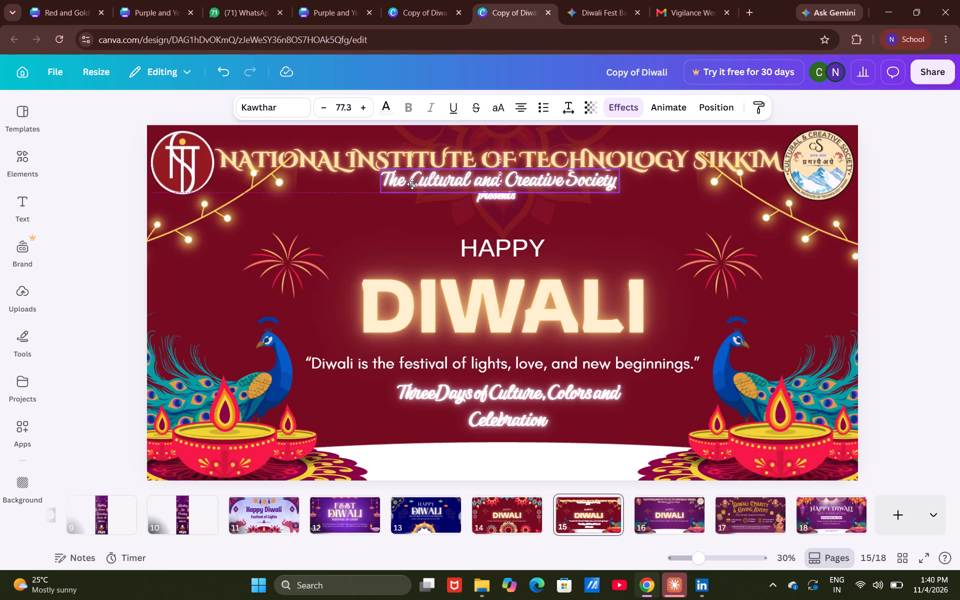
{"action": "left_click", "coordinate": [478, 196]}
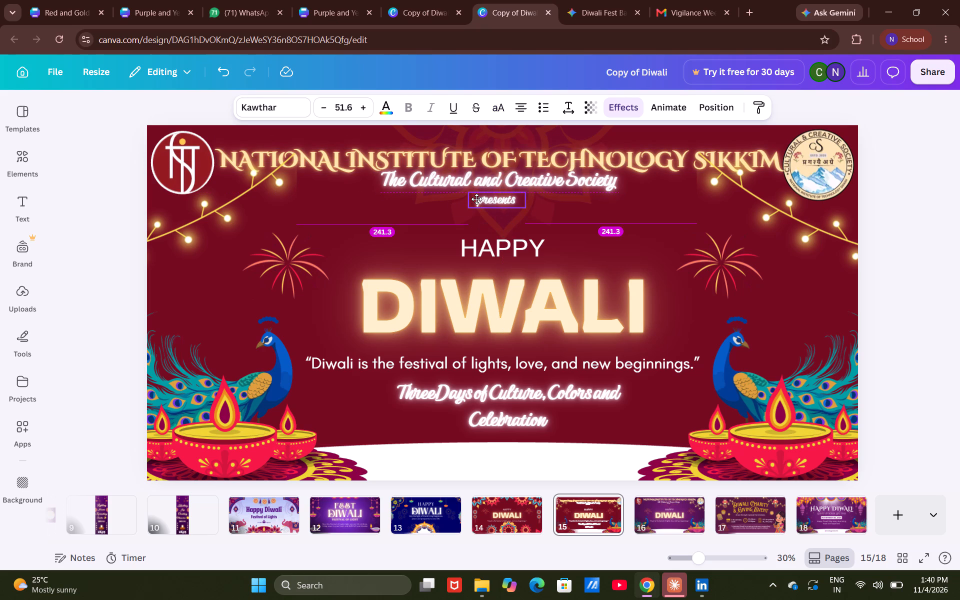
{"action": "left_click", "coordinate": [914, 153]}
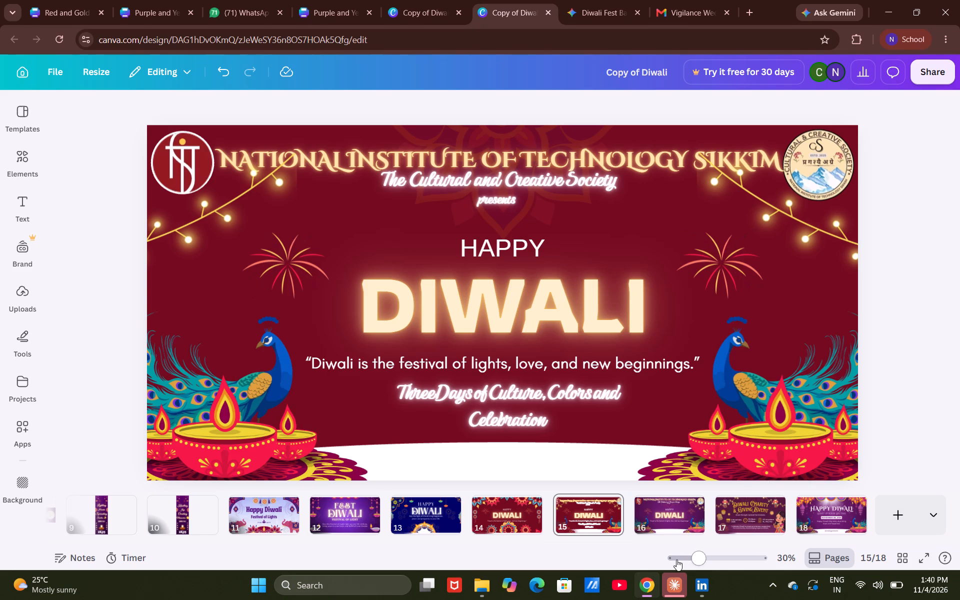
Open page 18, the purple "Happy Diwali" design.
{"action": "left_click_drag", "start_coordinate": [552, 540], "coordinate": [694, 542]}
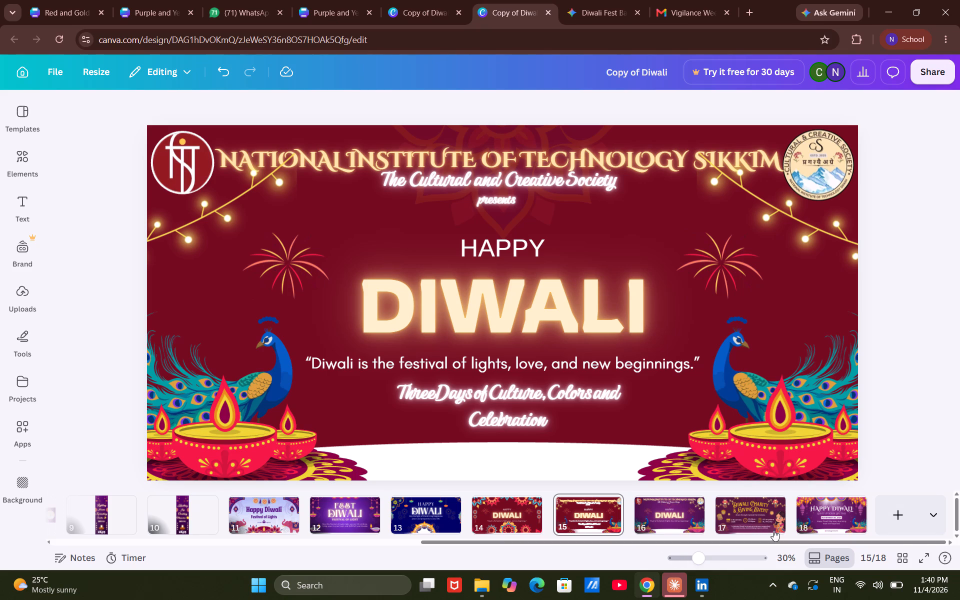
{"action": "left_click", "coordinate": [833, 513]}
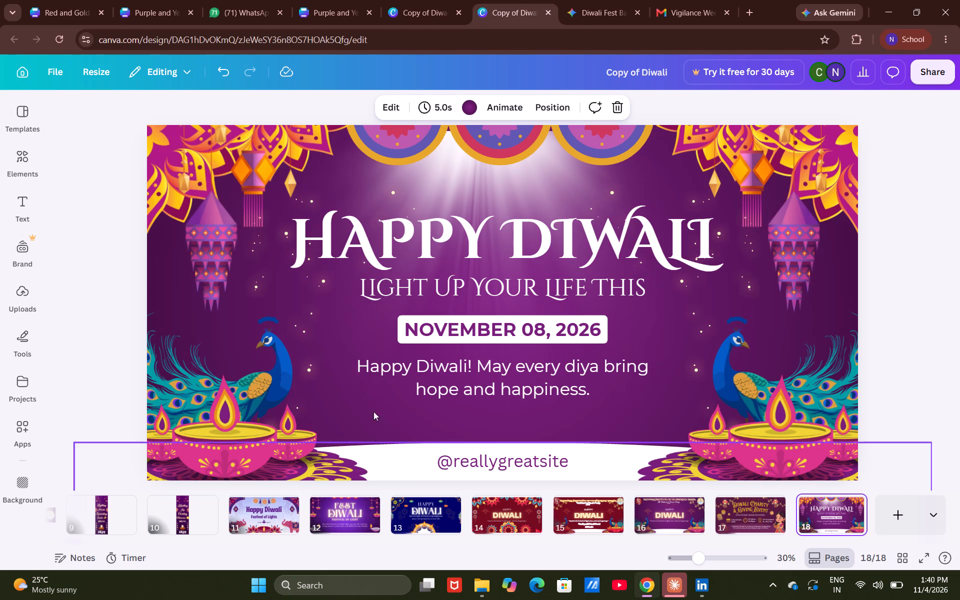
Copy the scattered gold sparkles from the left half of page 18 and paste them onto page 15.
{"action": "left_click", "coordinate": [313, 294]}
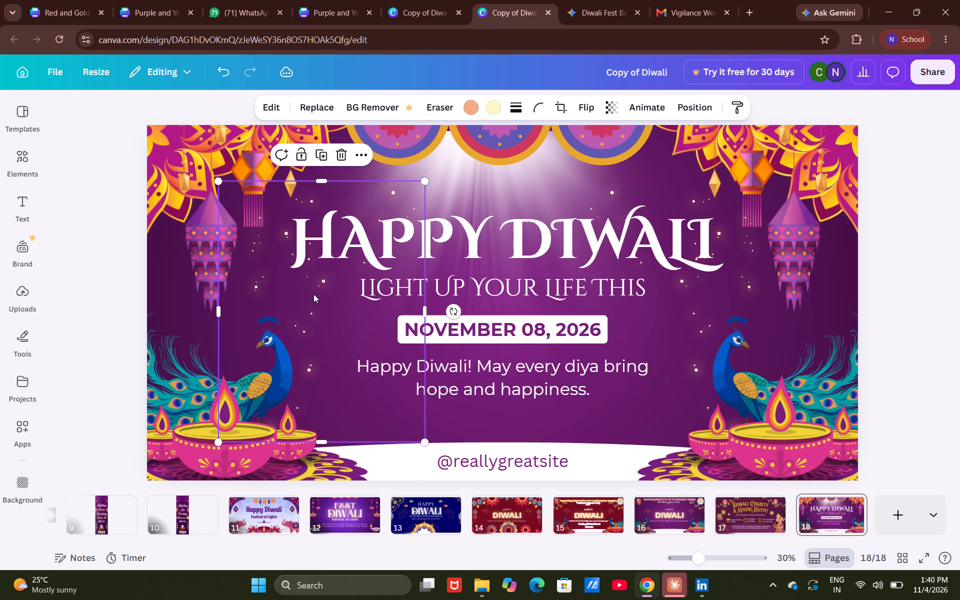
{"action": "key", "text": "ctrl+c"}
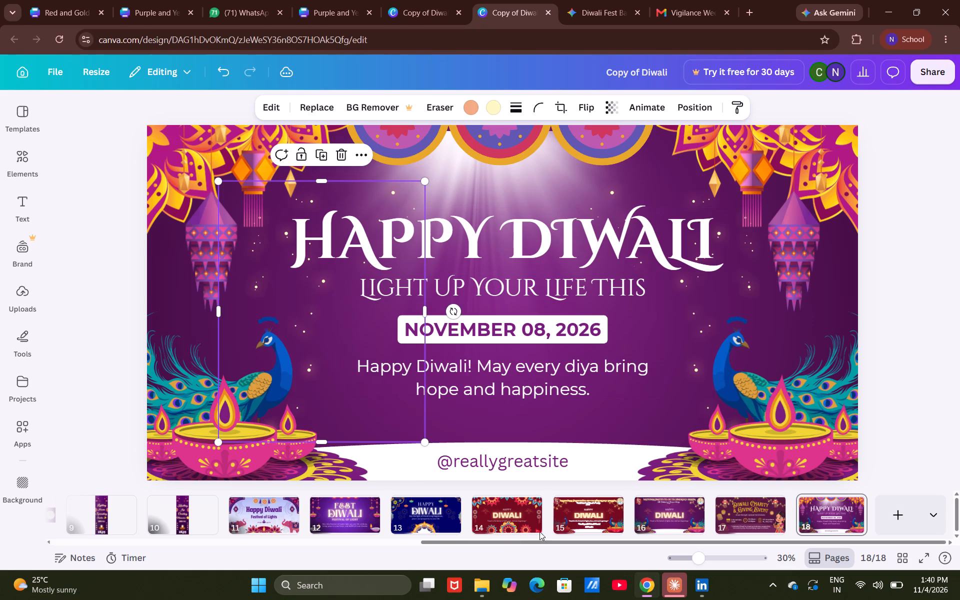
{"action": "left_click", "coordinate": [583, 507]}
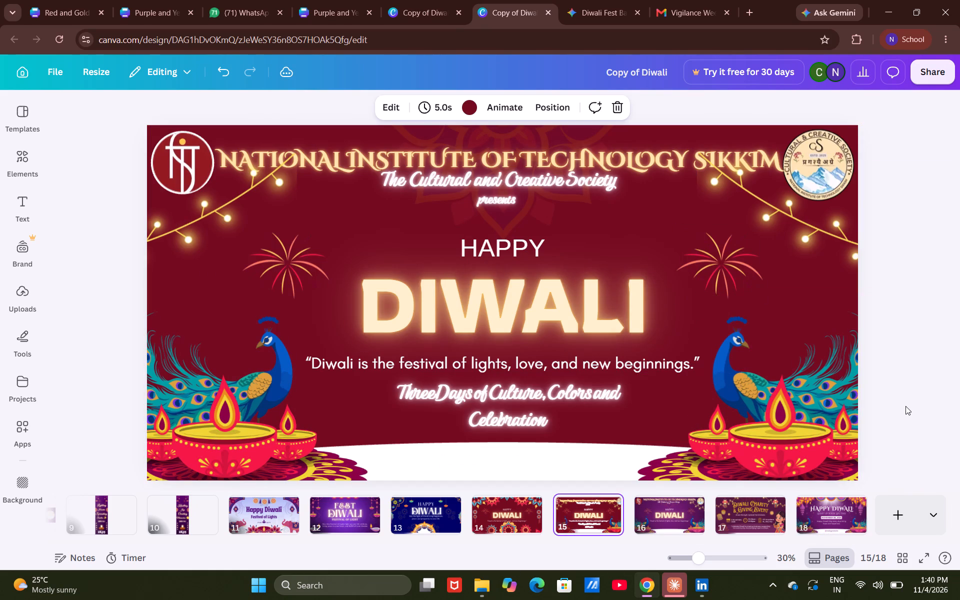
{"action": "key", "text": "ctrl+v"}
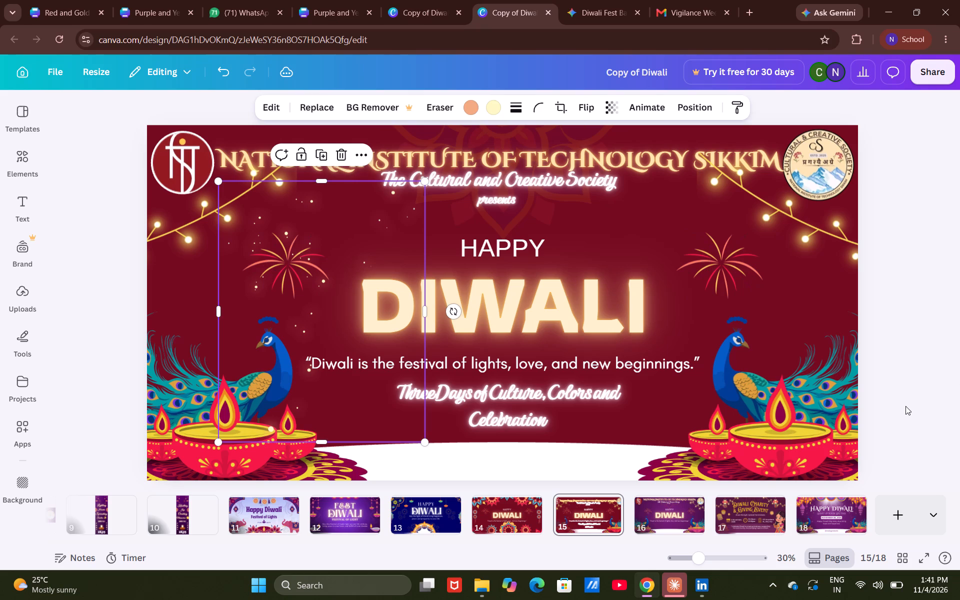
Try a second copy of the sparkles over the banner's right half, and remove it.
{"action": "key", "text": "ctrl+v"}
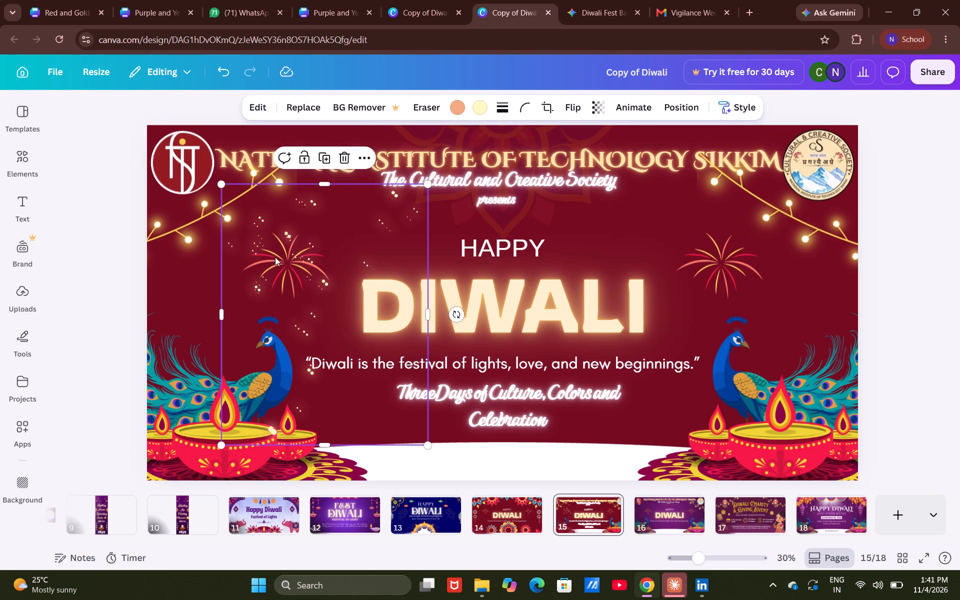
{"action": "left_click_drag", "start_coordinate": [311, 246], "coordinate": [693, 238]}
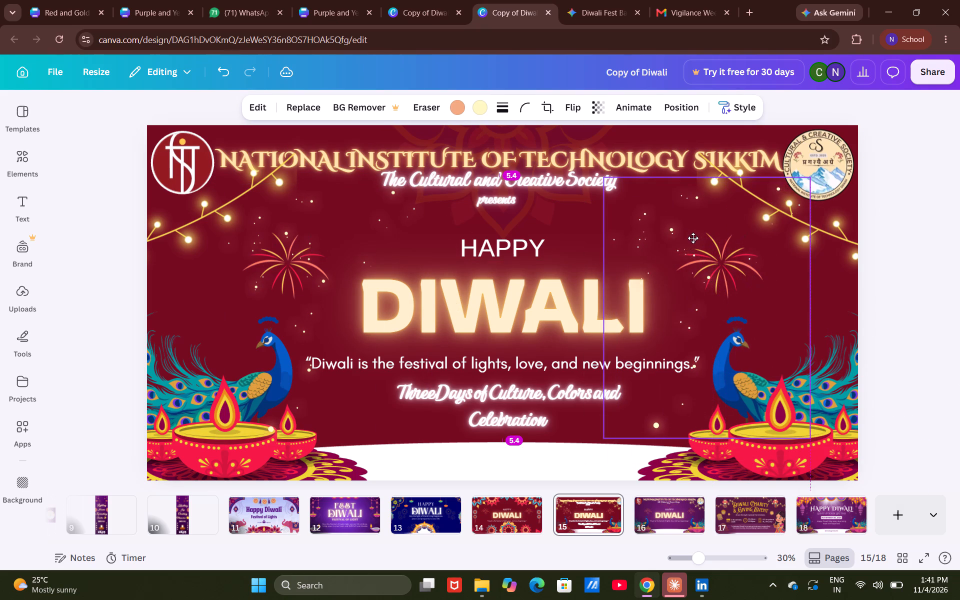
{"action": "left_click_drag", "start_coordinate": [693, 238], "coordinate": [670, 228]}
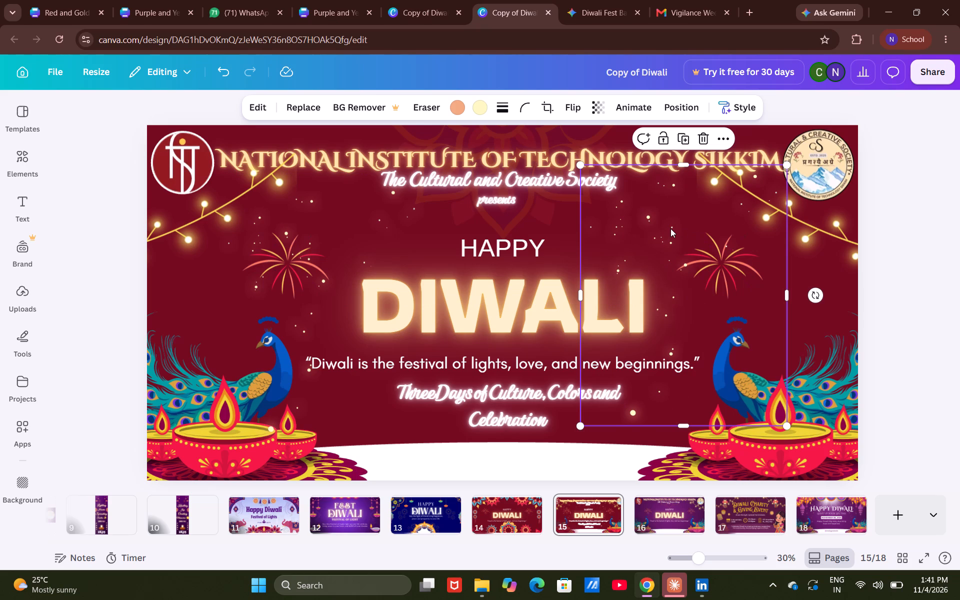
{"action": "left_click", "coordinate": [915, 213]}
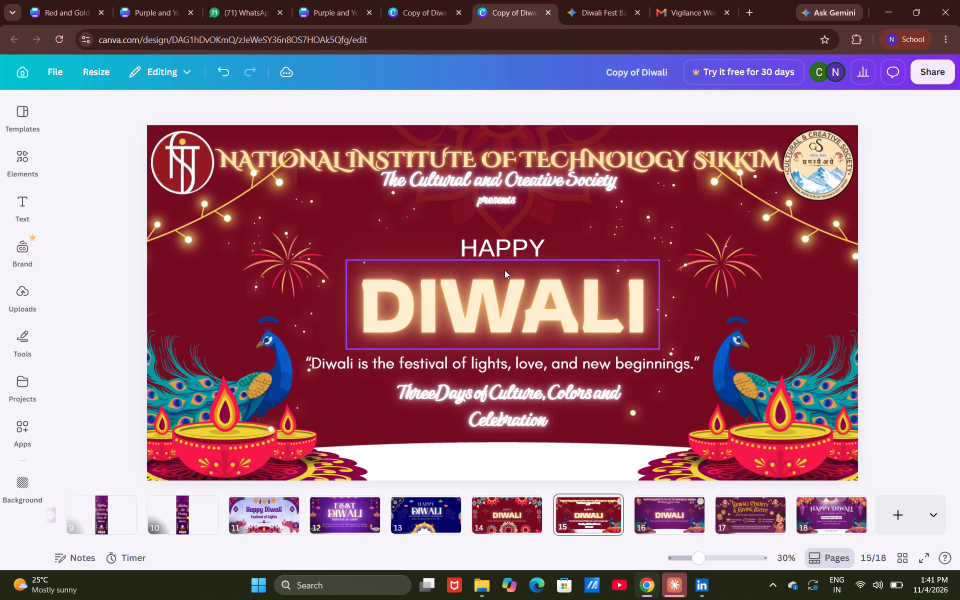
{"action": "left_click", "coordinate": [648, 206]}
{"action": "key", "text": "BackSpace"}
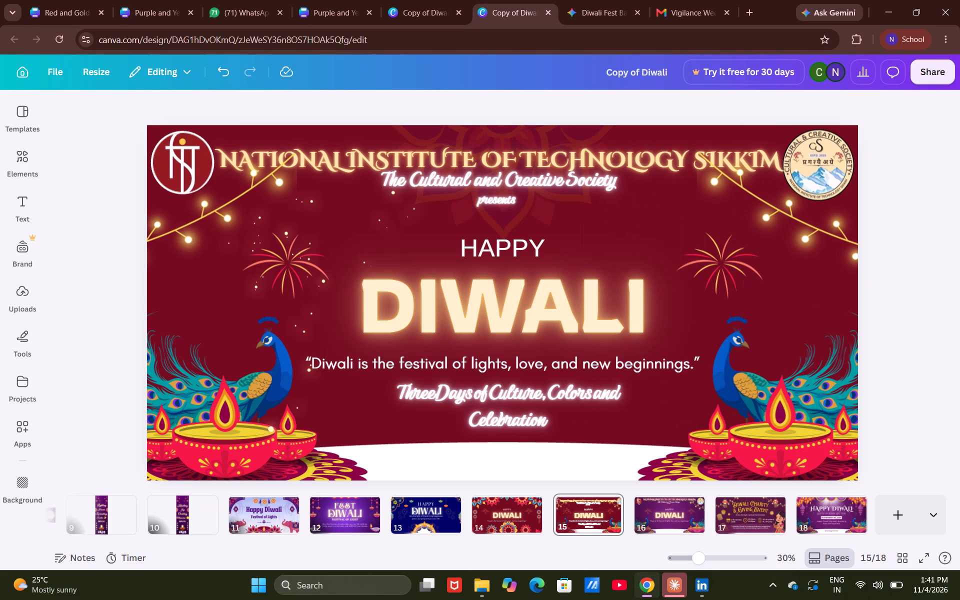
Shift the remaining sparkles slightly right and up, over the red firework left of "DIWALI".
{"action": "left_click_drag", "start_coordinate": [370, 230], "coordinate": [383, 235]}
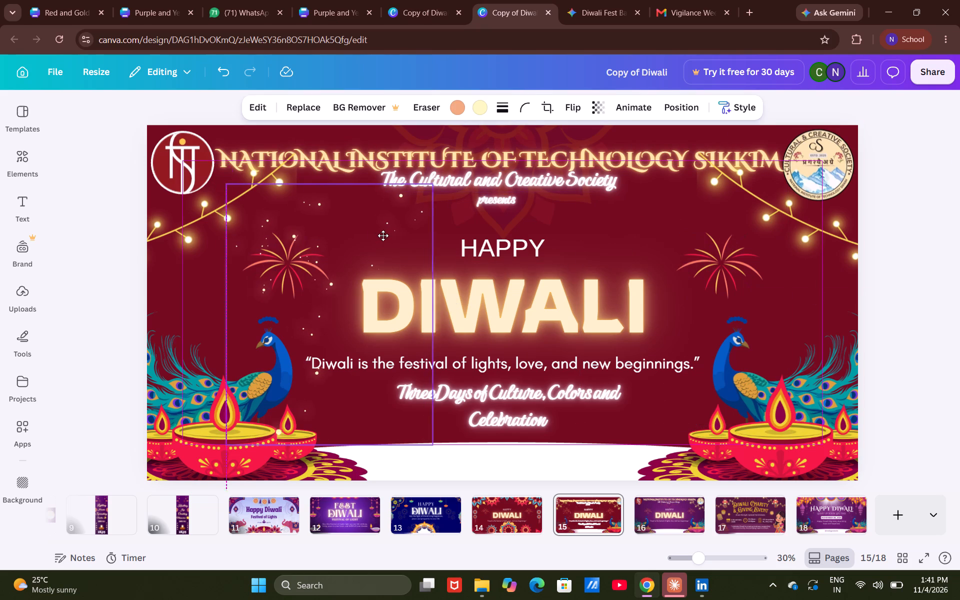
{"action": "left_click_drag", "start_coordinate": [383, 235], "coordinate": [387, 227]}
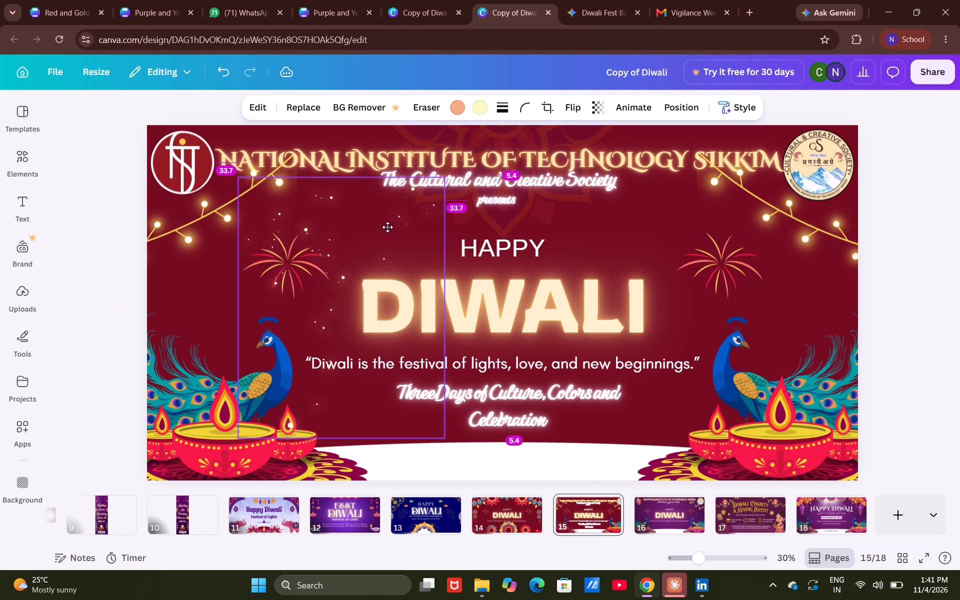
{"action": "left_click_drag", "start_coordinate": [387, 227], "coordinate": [387, 225]}
{"action": "left_click", "coordinate": [908, 273]}
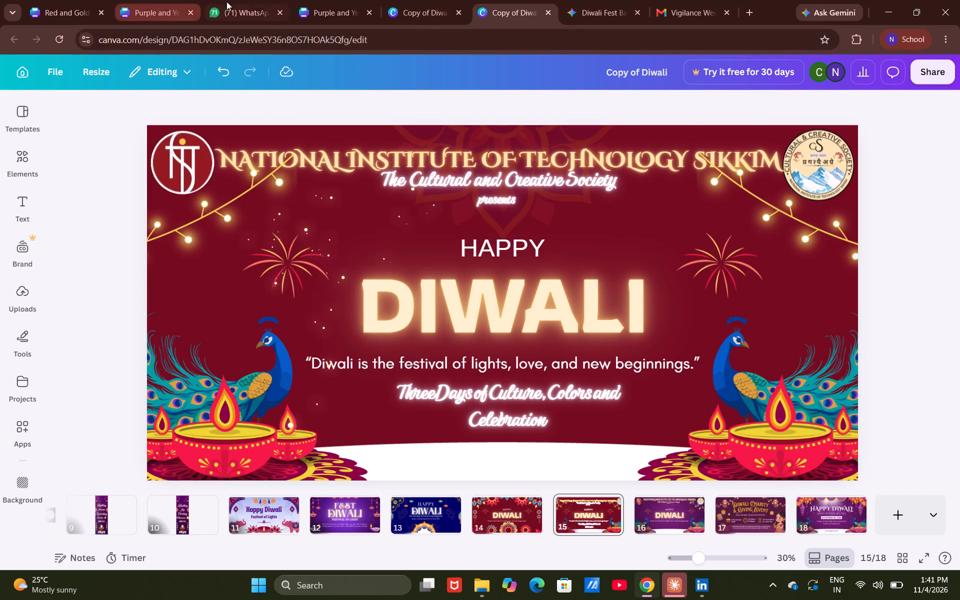
In the other browser tab holding this design, look through pages 18 back to 13 for decorations to reuse.
{"action": "left_click", "coordinate": [415, 0]}
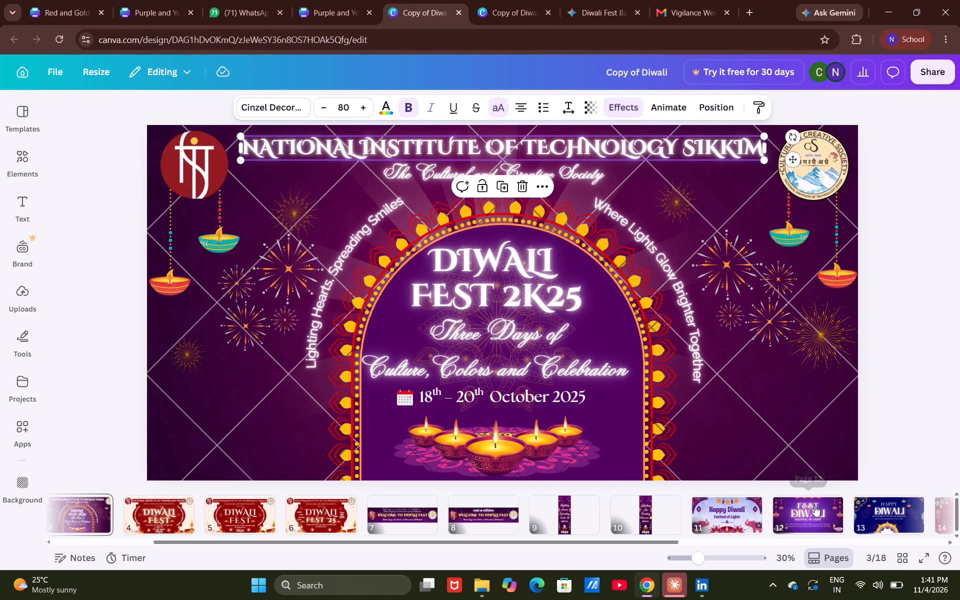
{"action": "scroll", "coordinate": [816, 511], "scroll_direction": "down", "scroll_amount": 14}
{"action": "left_click", "coordinate": [814, 506]}
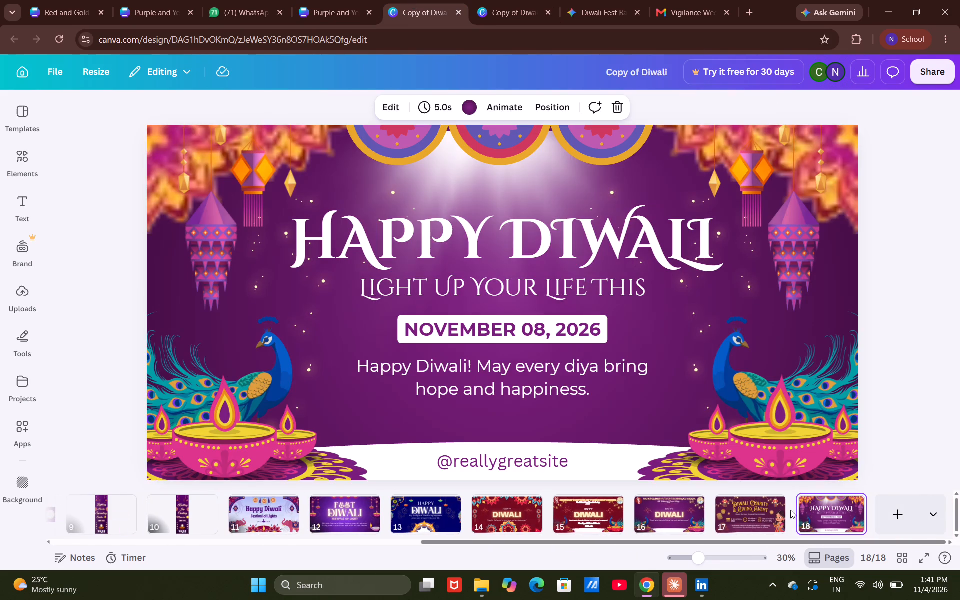
{"action": "scroll", "coordinate": [670, 421], "scroll_direction": "up", "scroll_amount": 1}
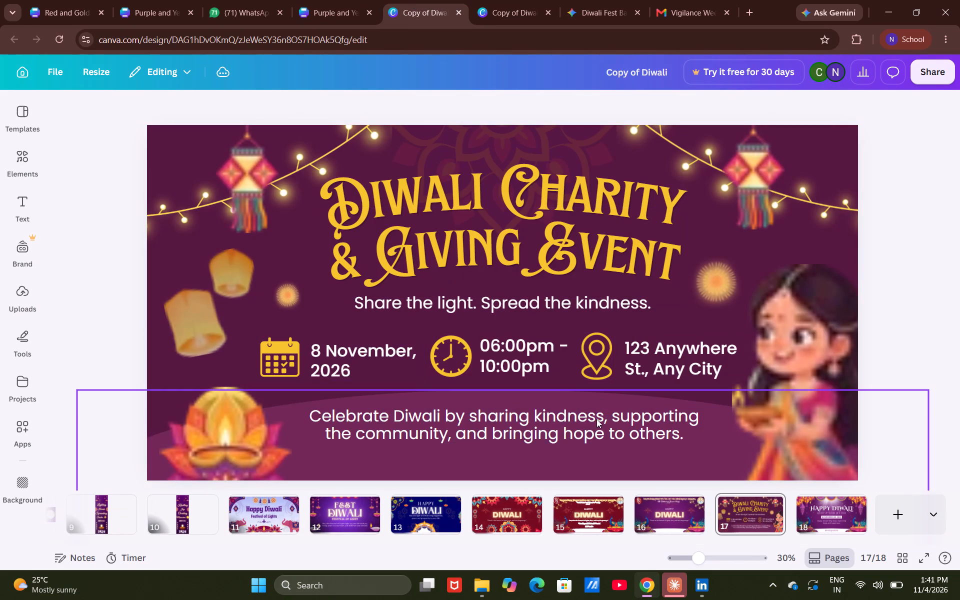
{"action": "scroll", "coordinate": [595, 415], "scroll_direction": "up", "scroll_amount": 1}
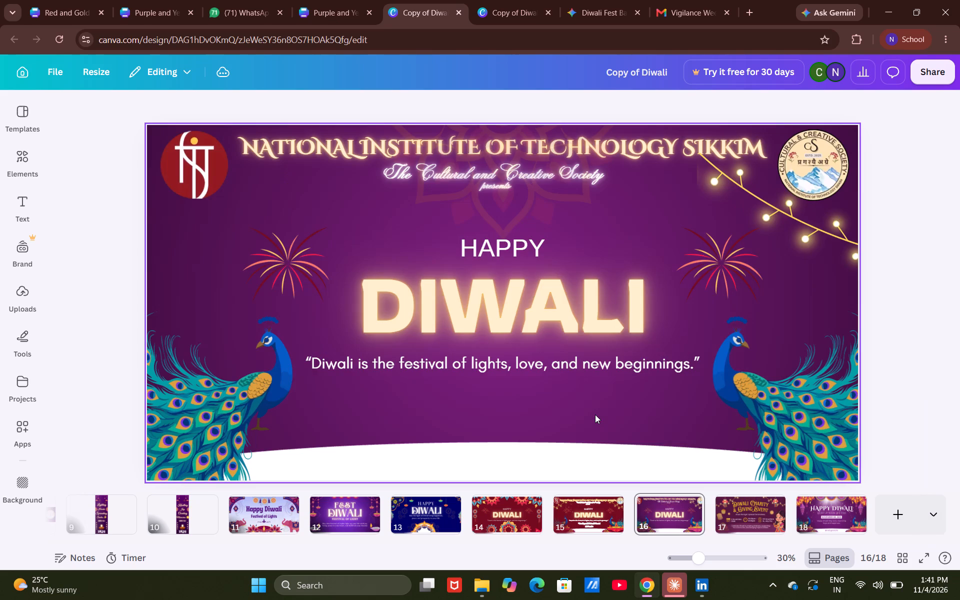
{"action": "scroll", "coordinate": [595, 414], "scroll_direction": "down", "scroll_amount": 1}
{"action": "scroll", "coordinate": [594, 414], "scroll_direction": "up", "scroll_amount": 2}
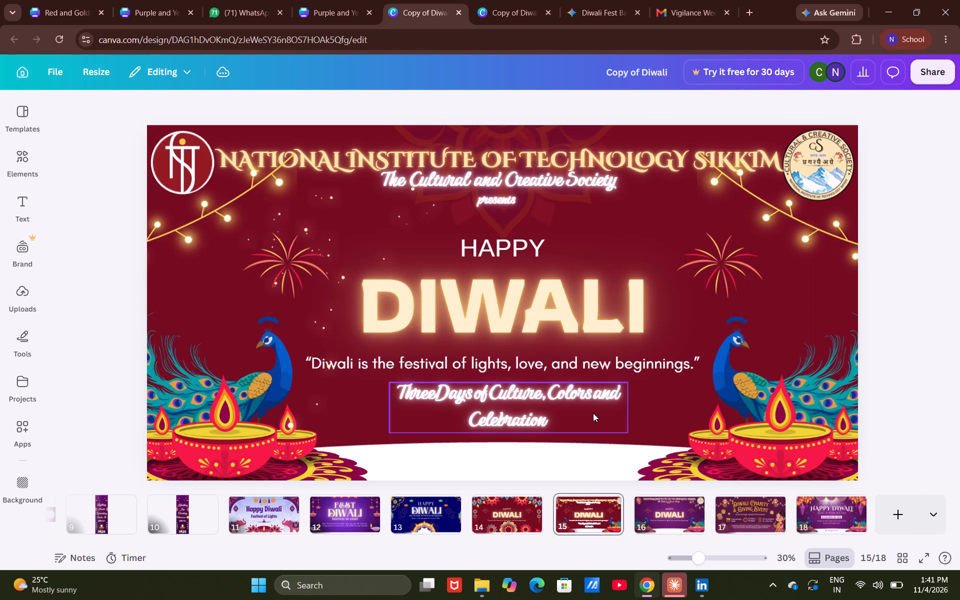
{"action": "scroll", "coordinate": [631, 358], "scroll_direction": "up", "scroll_amount": 1}
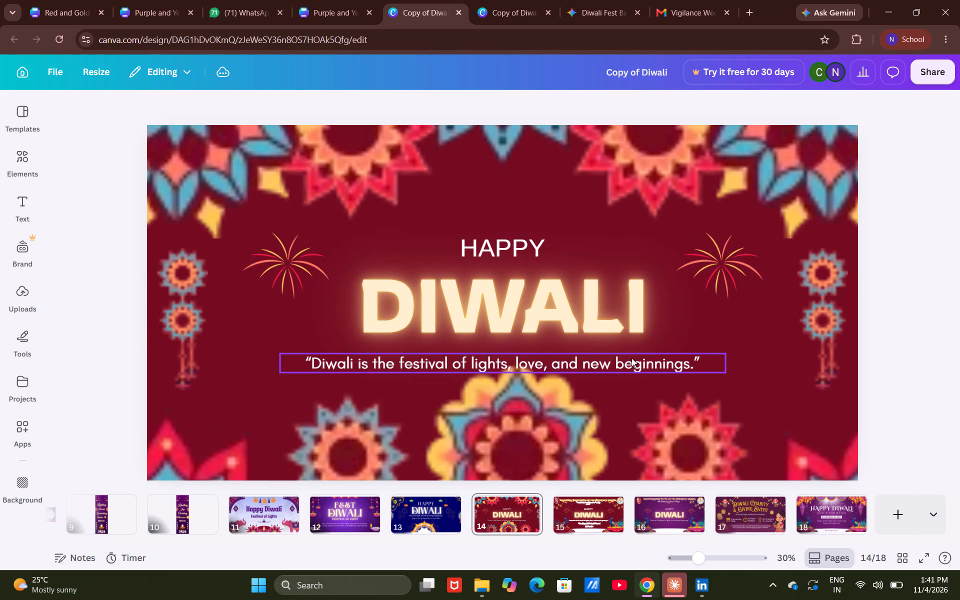
{"action": "scroll", "coordinate": [576, 374], "scroll_direction": "up", "scroll_amount": 2}
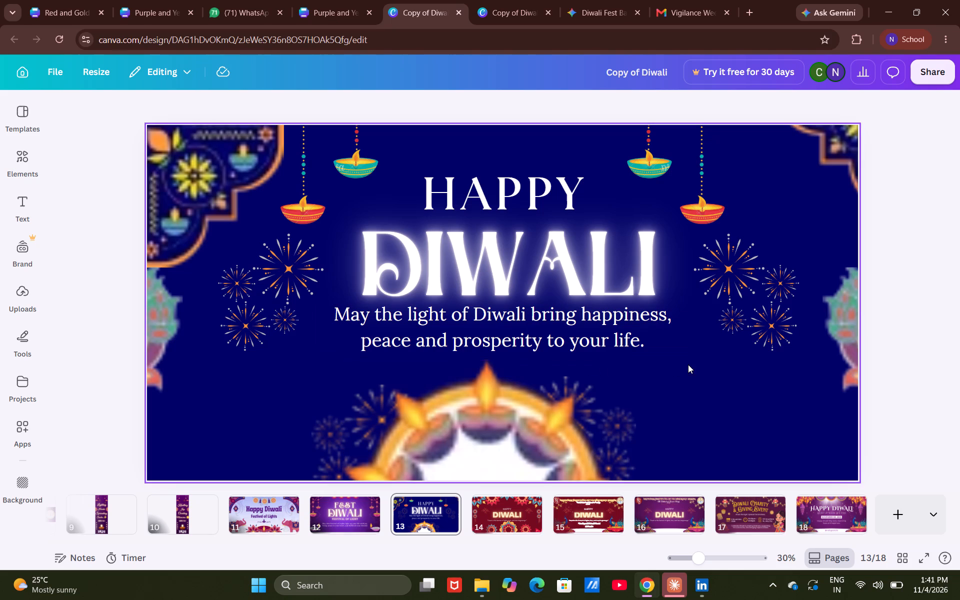
Copy the firework cluster right of "DIWALI" on blue page 13 and paste it onto page 15 in the banner's tab.
{"action": "left_click", "coordinate": [722, 312]}
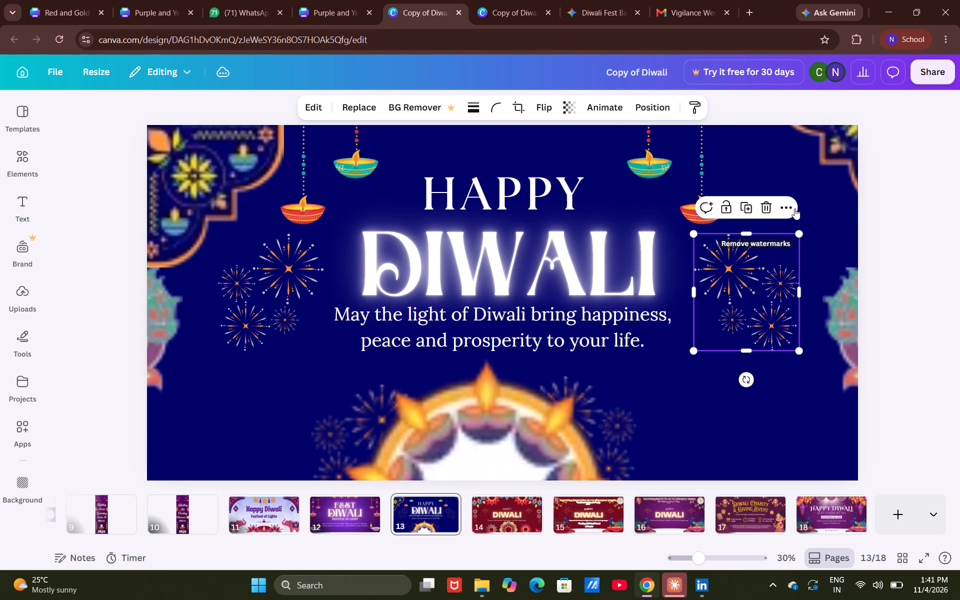
{"action": "left_click", "coordinate": [781, 203]}
{"action": "left_click", "coordinate": [799, 236]}
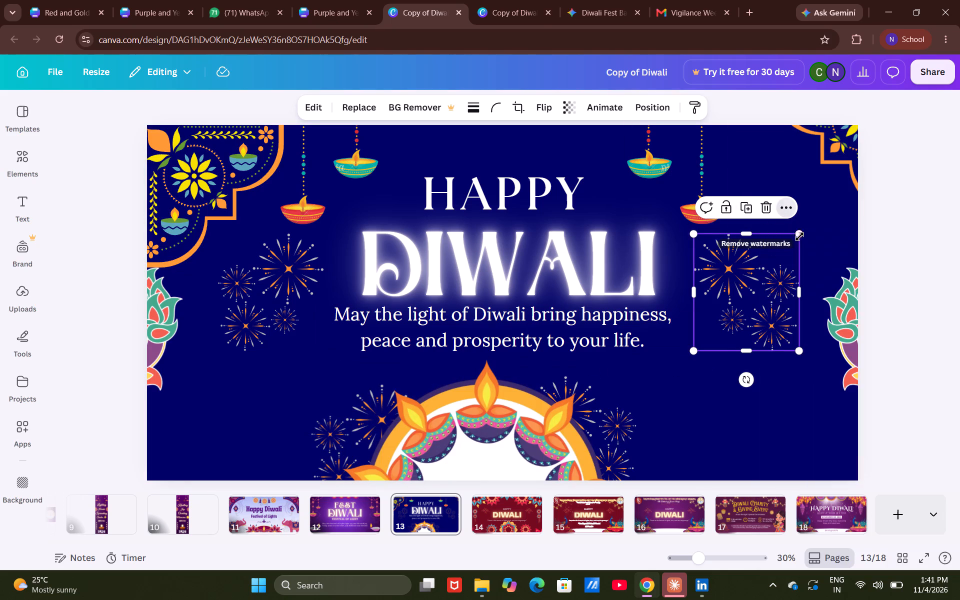
{"action": "left_click", "coordinate": [519, 15]}
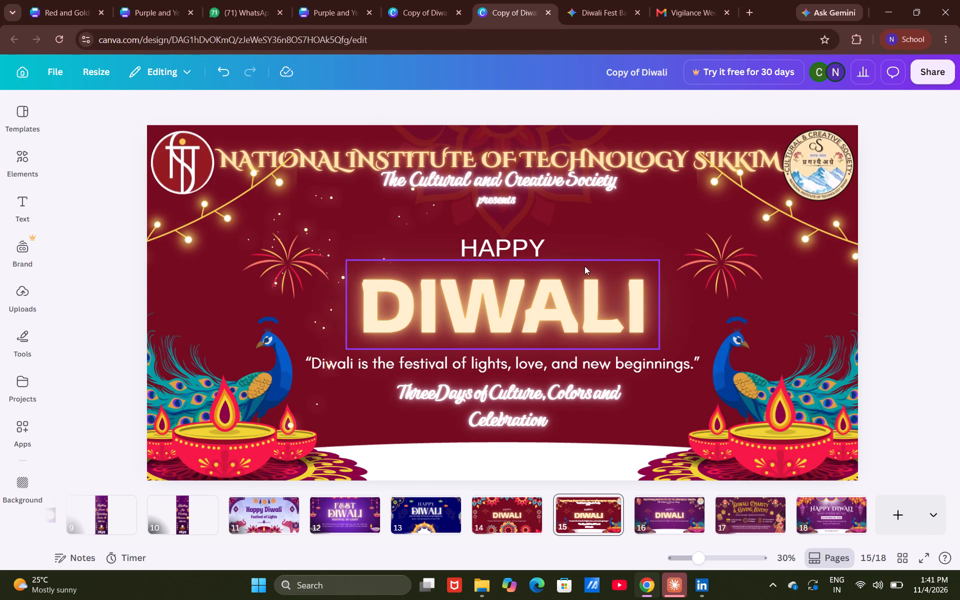
{"action": "key", "text": "ctrl+v"}
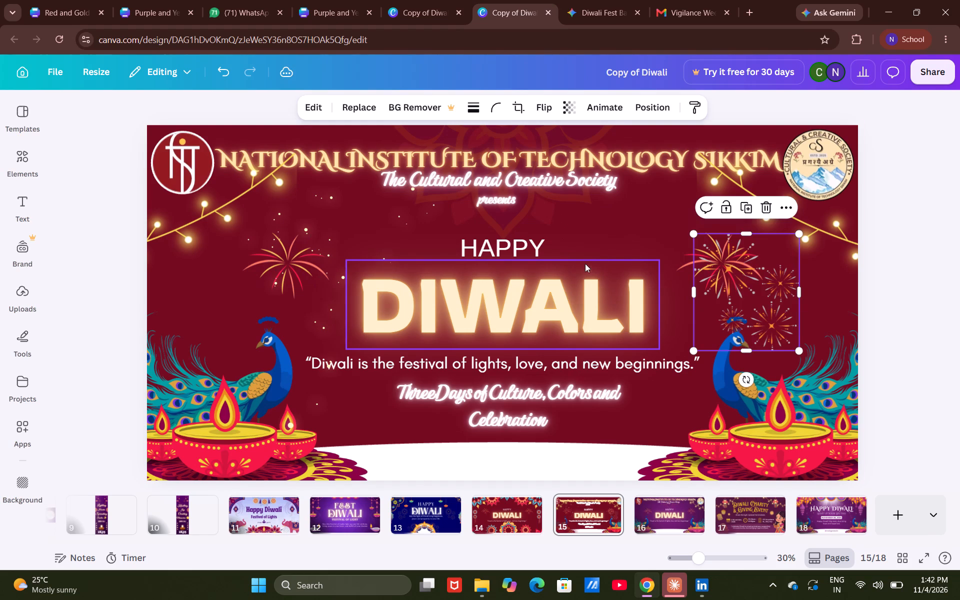
Replace the red firework right of "DIWALI" with the pasted cluster, slightly enlarged and placed above the right peacock.
{"action": "left_click_drag", "start_coordinate": [767, 305], "coordinate": [812, 280]}
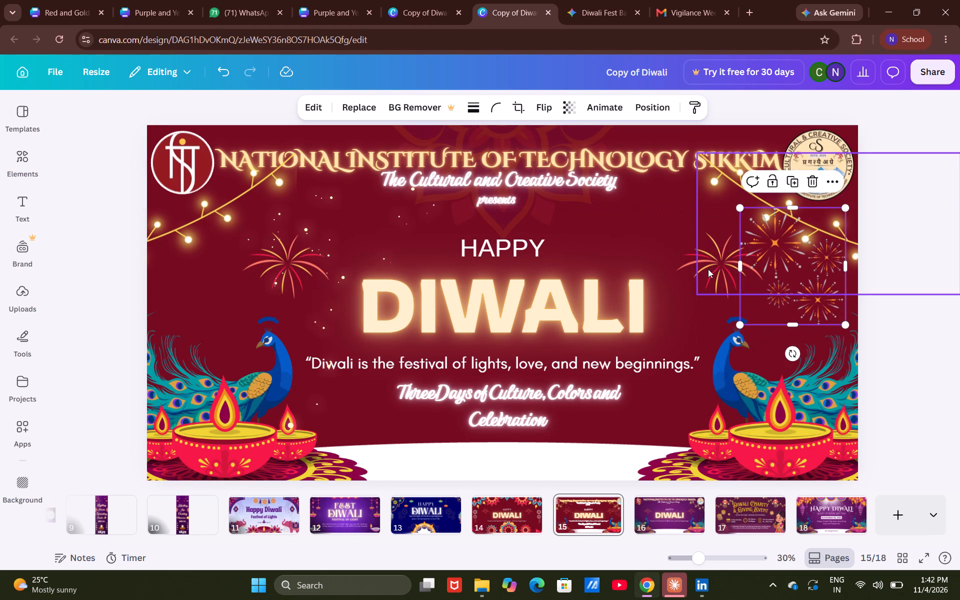
{"action": "left_click", "coordinate": [692, 278]}
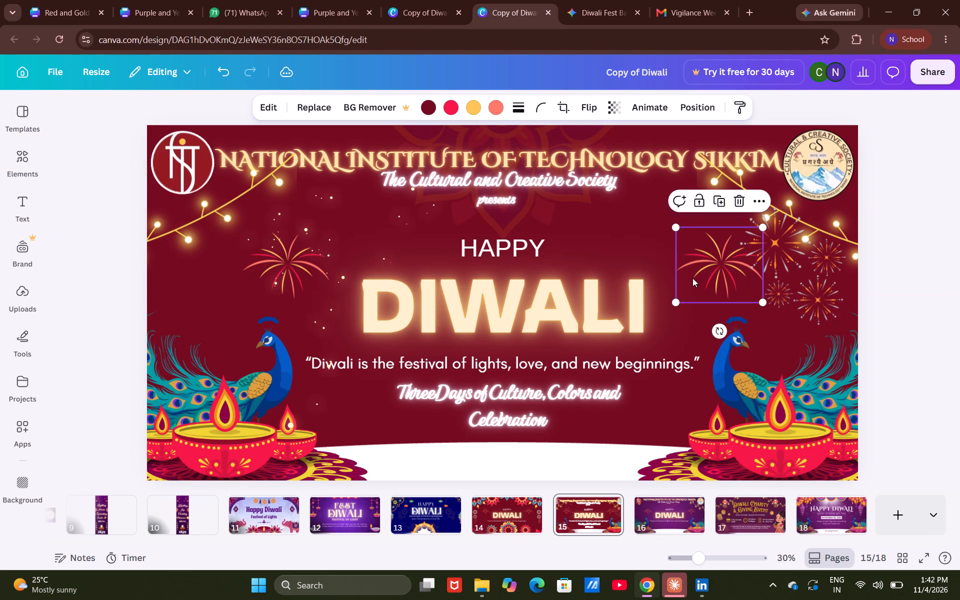
{"action": "key", "text": "BackSpace"}
{"action": "left_click_drag", "start_coordinate": [790, 280], "coordinate": [727, 288]}
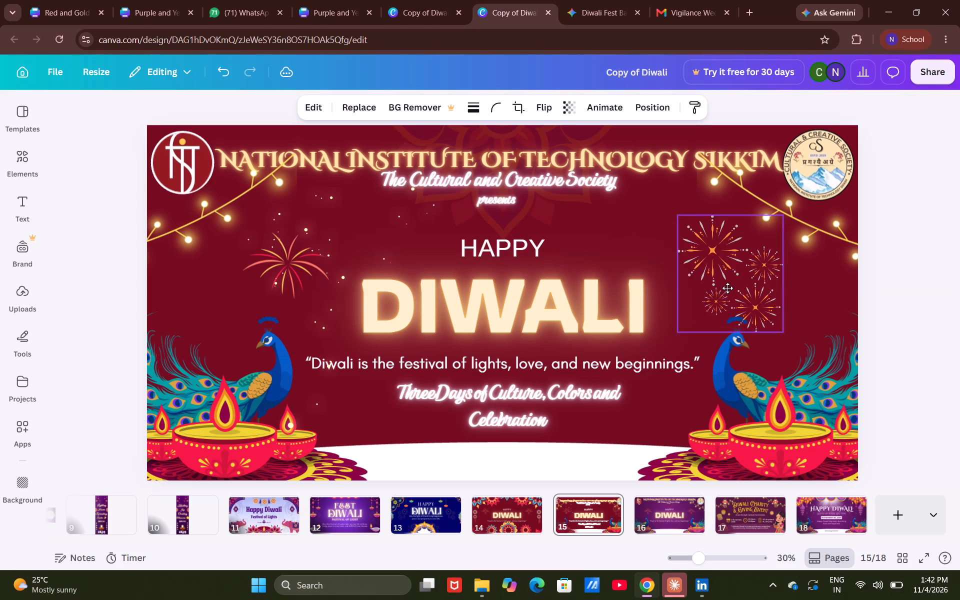
{"action": "left_click_drag", "start_coordinate": [727, 288], "coordinate": [717, 277]}
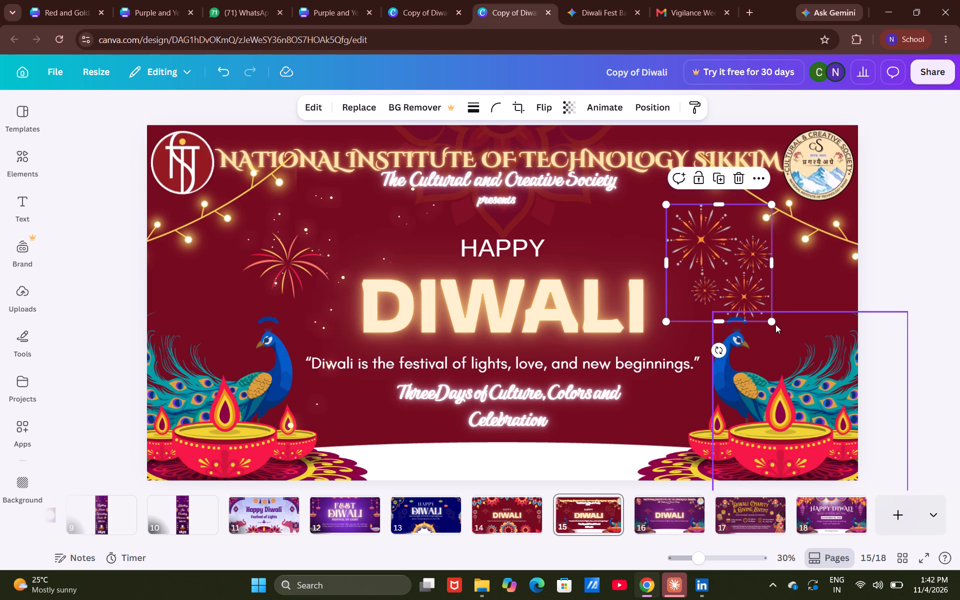
{"action": "left_click_drag", "start_coordinate": [773, 323], "coordinate": [780, 330]}
{"action": "left_click_drag", "start_coordinate": [722, 282], "coordinate": [723, 292]}
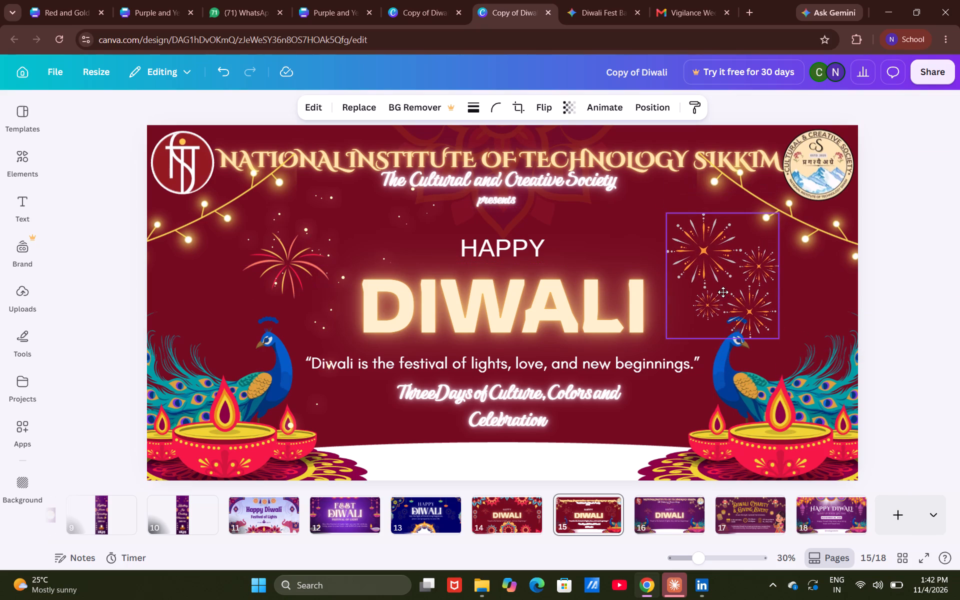
{"action": "left_click_drag", "start_coordinate": [723, 292], "coordinate": [727, 292]}
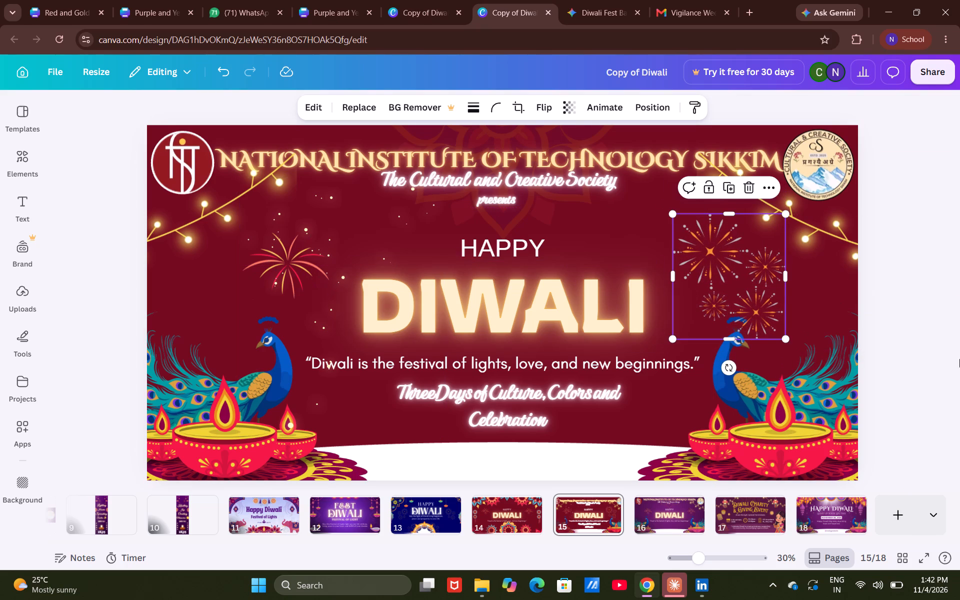
{"action": "left_click", "coordinate": [916, 351]}
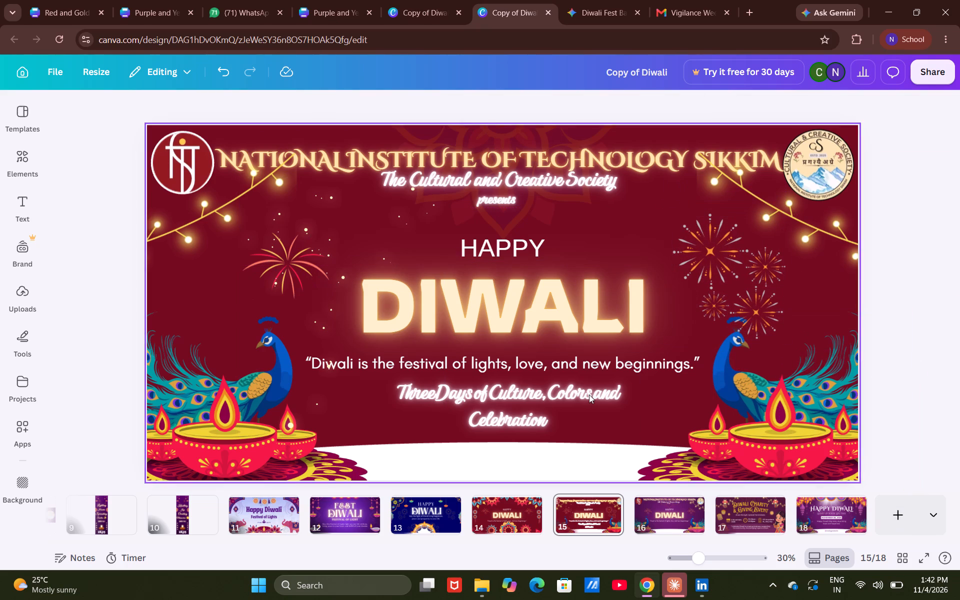
Compare pages 13 and 12 in the design's other tab with the page 15 banner, looking for more decorations to reuse.
{"action": "left_click", "coordinate": [435, 0]}
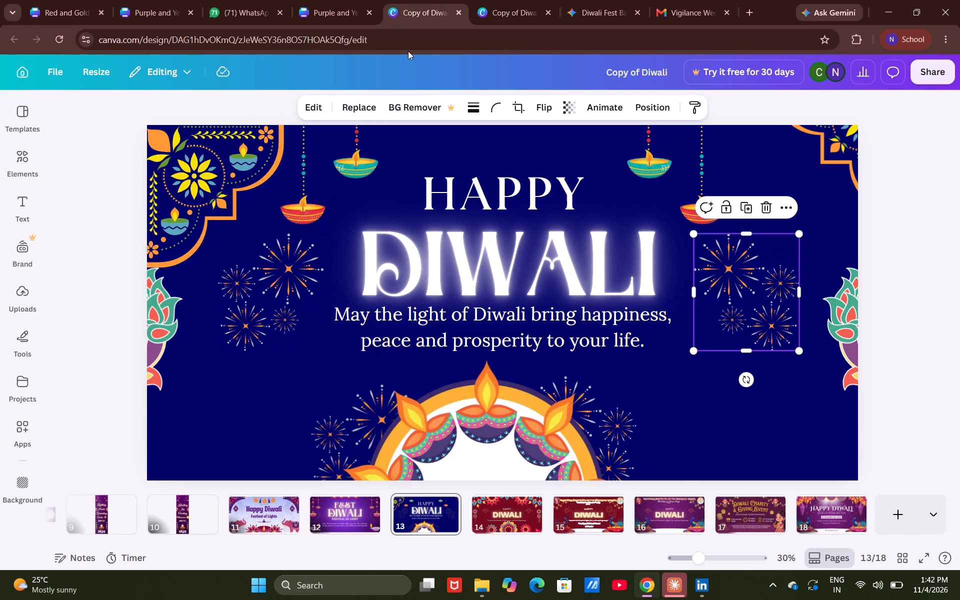
{"action": "left_click", "coordinate": [524, 0]}
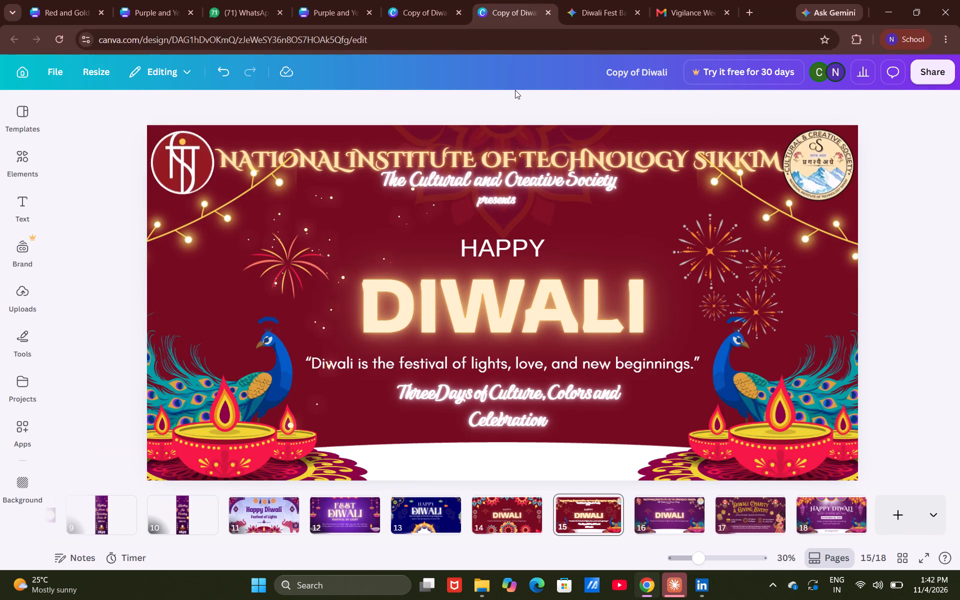
{"action": "left_click", "coordinate": [446, 0]}
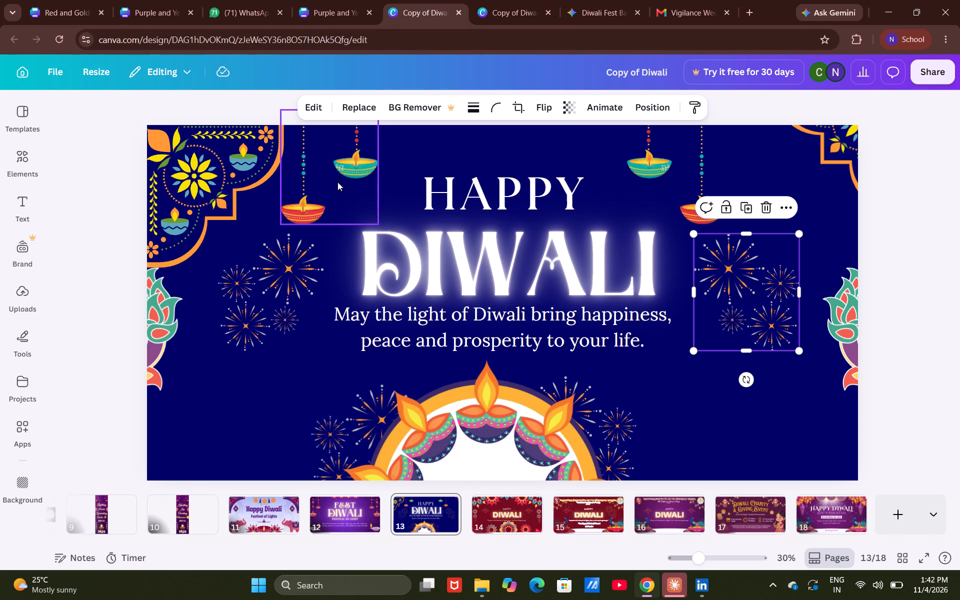
{"action": "left_click", "coordinate": [306, 208]}
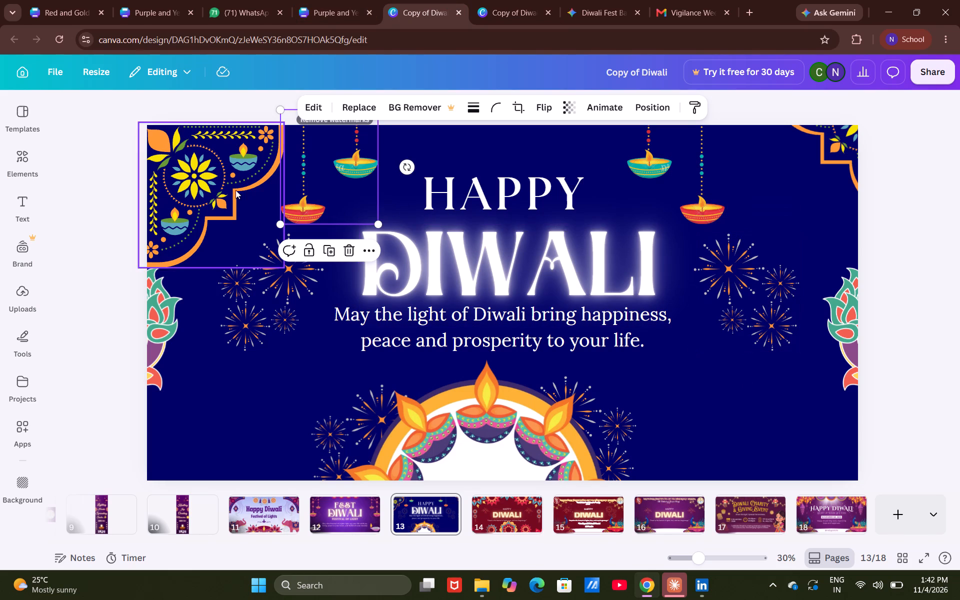
{"action": "left_click", "coordinate": [499, 0]}
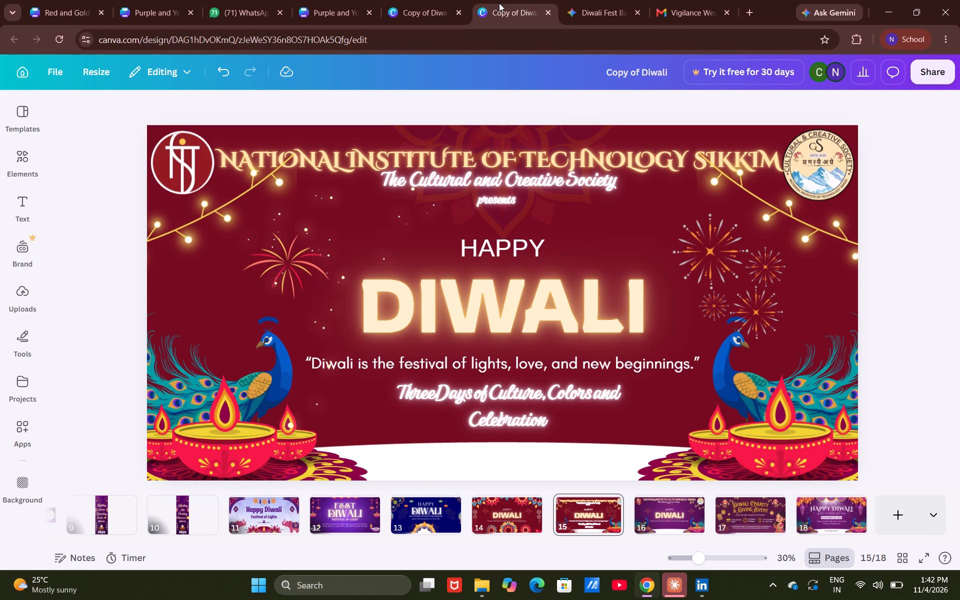
{"action": "left_click", "coordinate": [429, 6]}
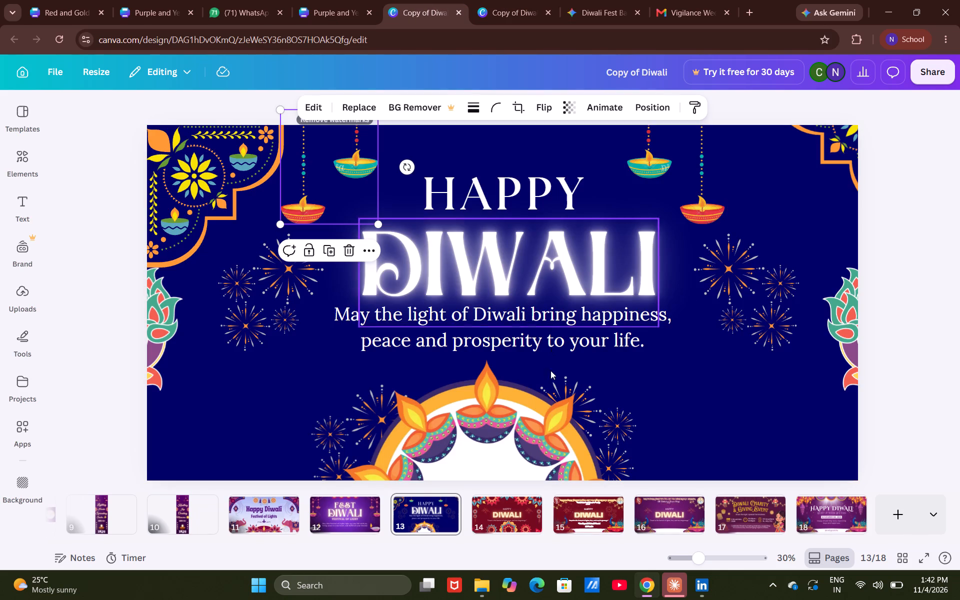
{"action": "scroll", "coordinate": [504, 417], "scroll_direction": "down", "scroll_amount": 1}
{"action": "scroll", "coordinate": [503, 415], "scroll_direction": "up", "scroll_amount": 2}
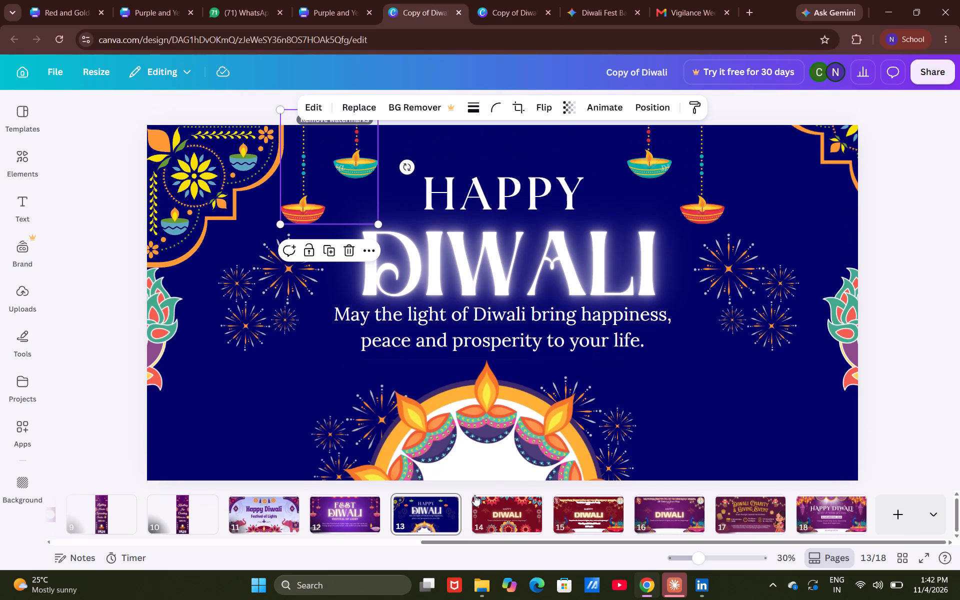
{"action": "left_click", "coordinate": [354, 504]}
{"action": "scroll", "coordinate": [516, 355], "scroll_direction": "down", "scroll_amount": 1}
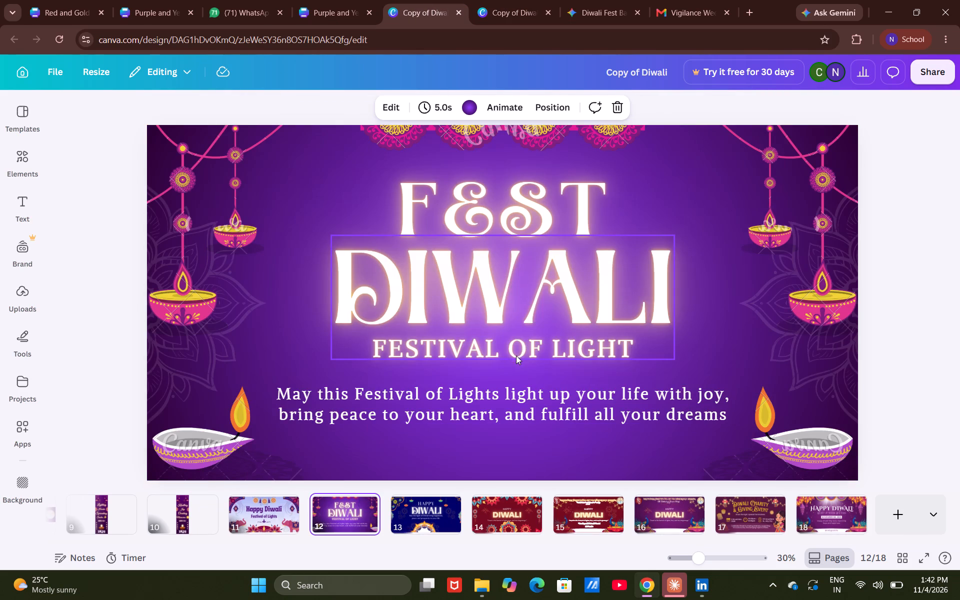
{"action": "scroll", "coordinate": [516, 355], "scroll_direction": "up", "scroll_amount": 1}
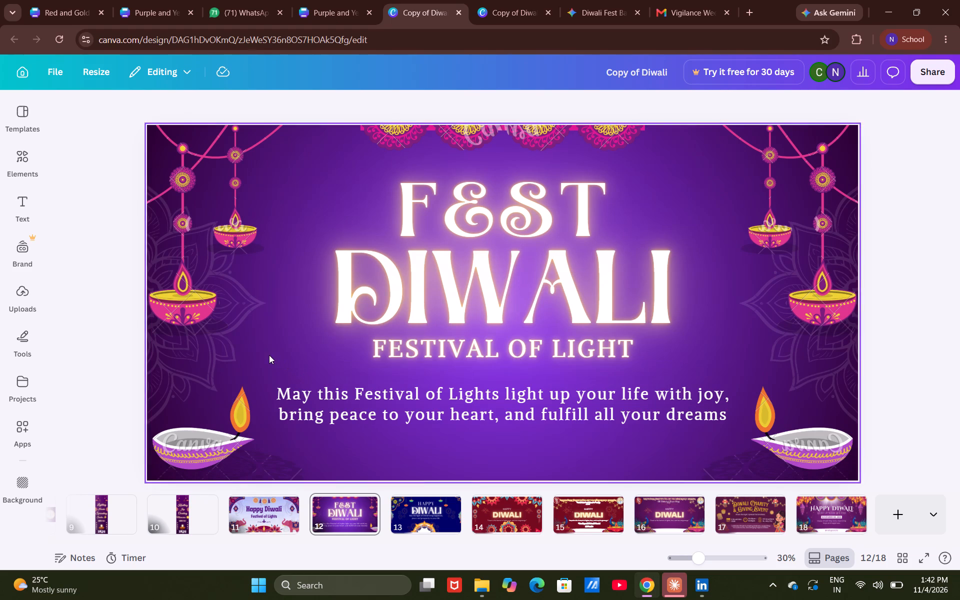
{"action": "left_click", "coordinate": [504, 3]}
{"action": "left_click", "coordinate": [392, 1]}
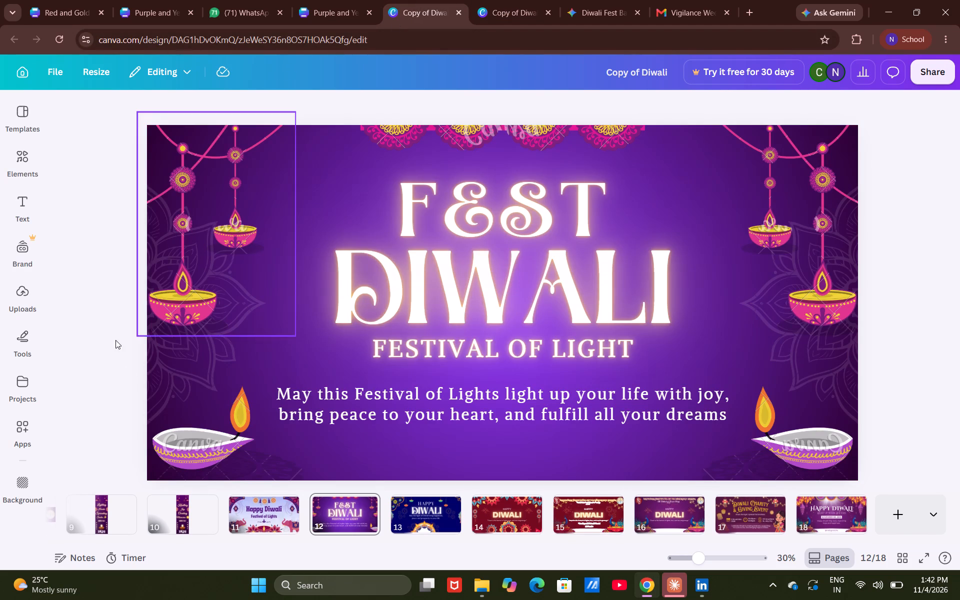
Copy the faint mandala at purple page 12's left edge onto page 15 in the banner's tab, nudged slightly inward above the left peacock.
{"action": "left_click", "coordinate": [190, 380]}
{"action": "right_click", "coordinate": [192, 374]}
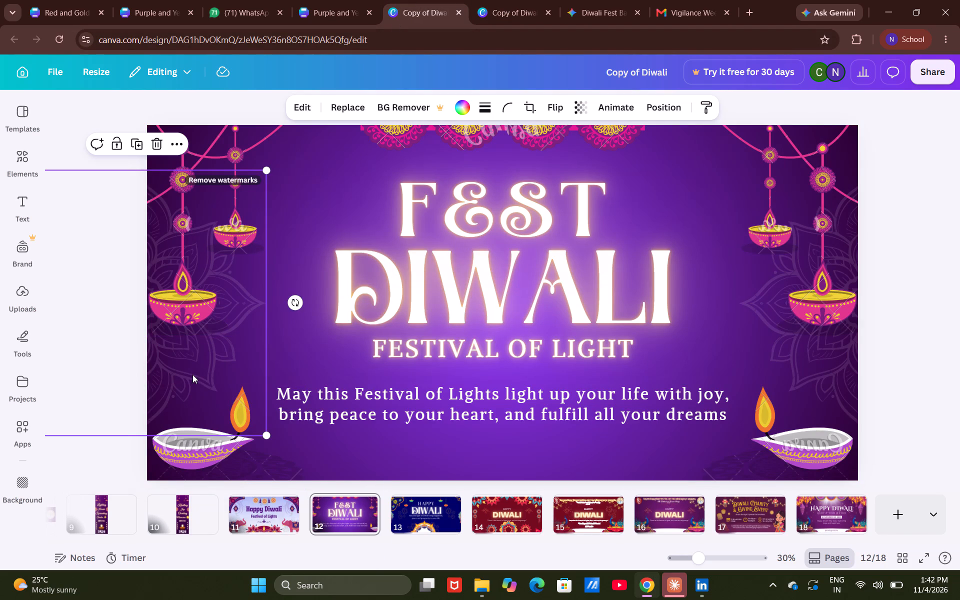
{"action": "left_click", "coordinate": [278, 190]}
{"action": "left_click", "coordinate": [512, 15]}
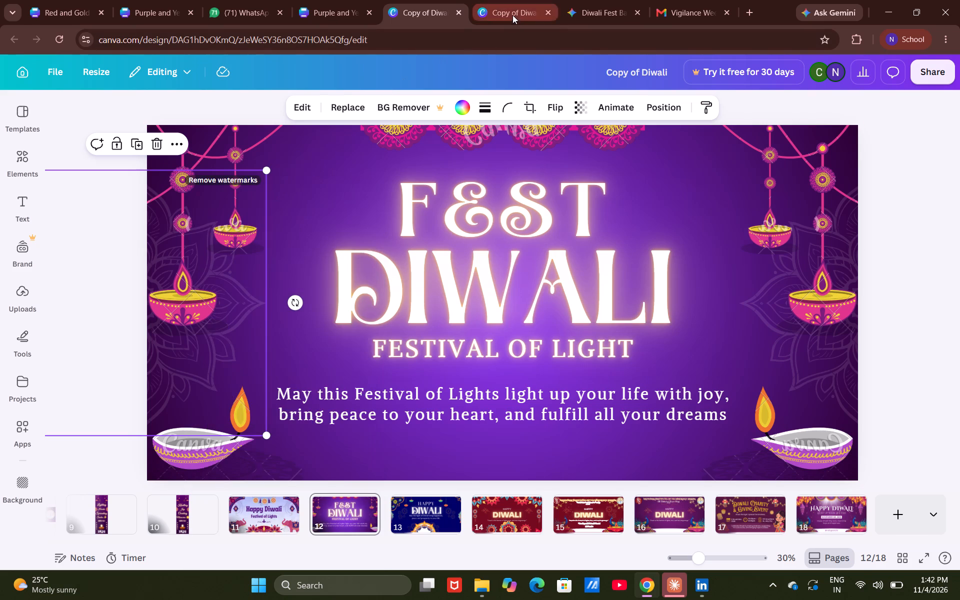
{"action": "right_click", "coordinate": [211, 308]}
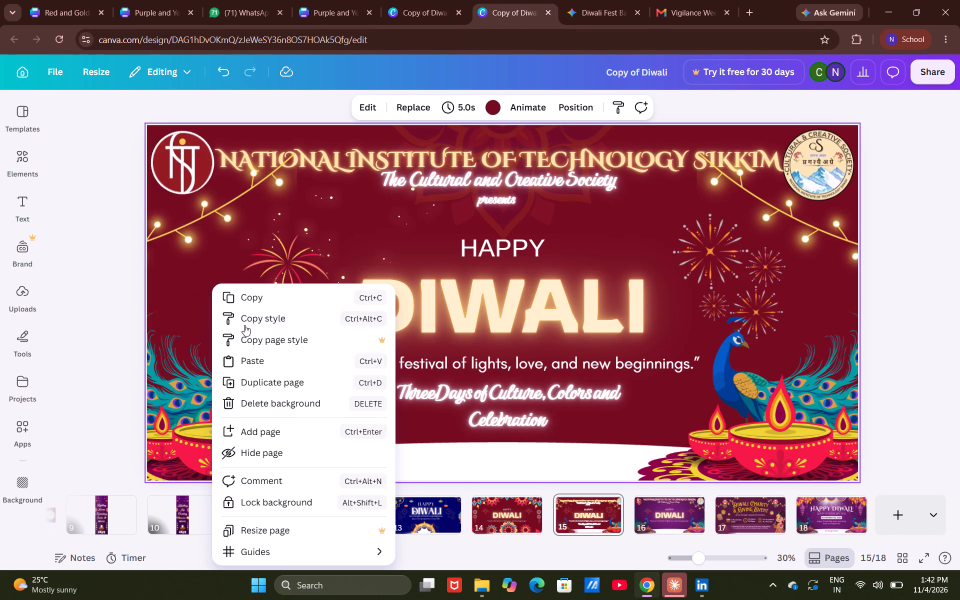
{"action": "left_click", "coordinate": [265, 358]}
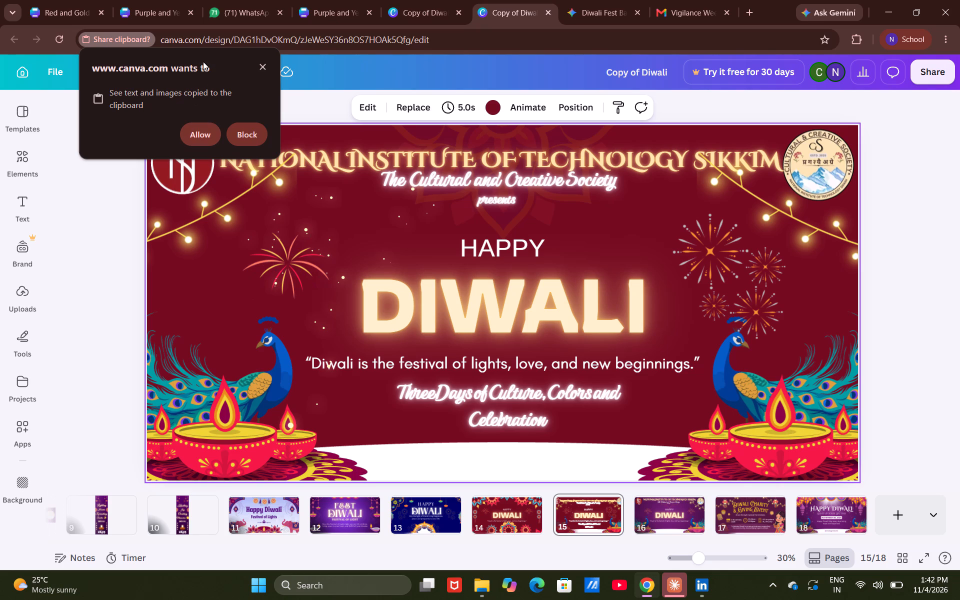
{"action": "left_click", "coordinate": [205, 127]}
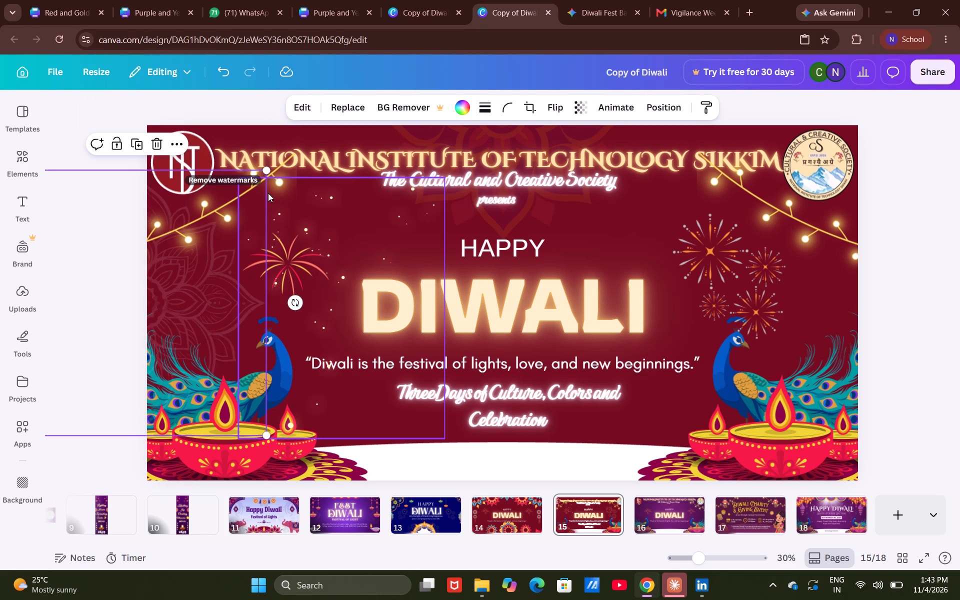
{"action": "left_click_drag", "start_coordinate": [187, 294], "coordinate": [193, 286]}
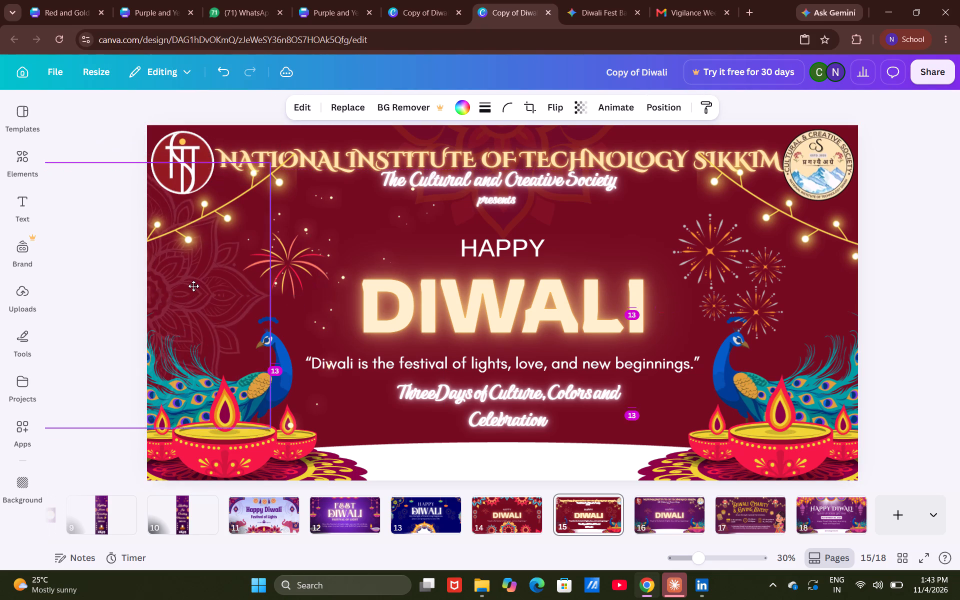
{"action": "left_click_drag", "start_coordinate": [193, 286], "coordinate": [198, 284]}
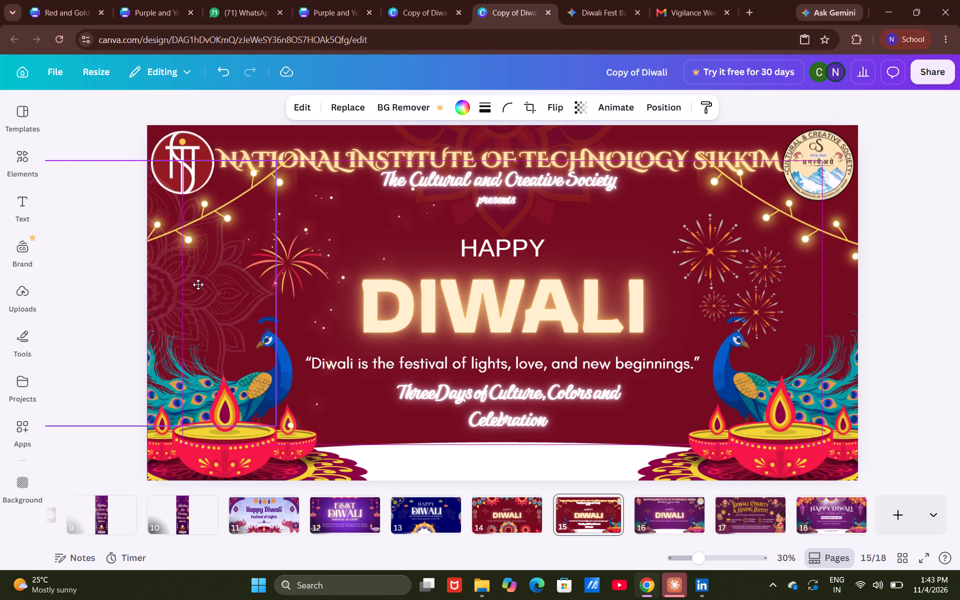
{"action": "left_click_drag", "start_coordinate": [198, 284], "coordinate": [195, 294]}
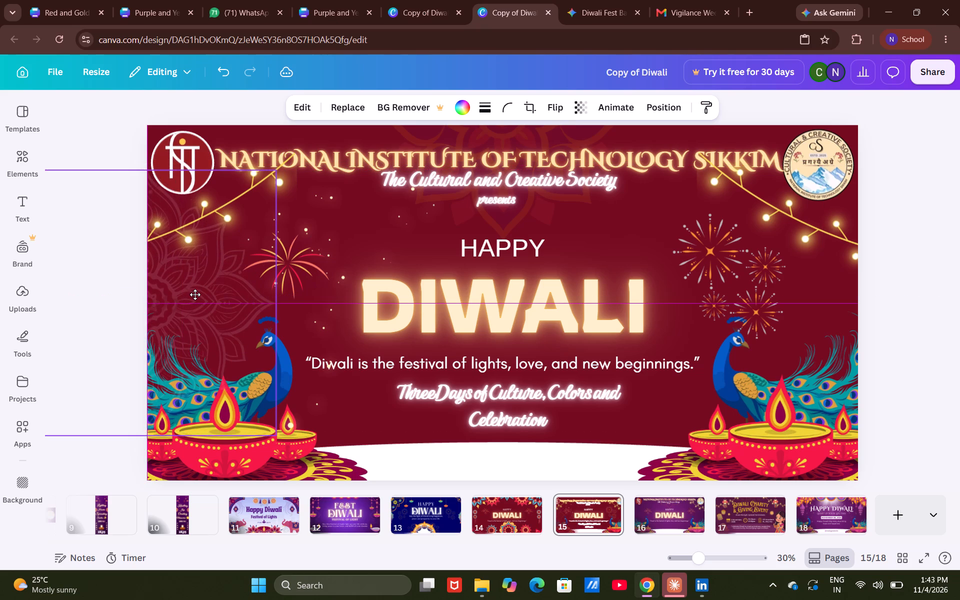
{"action": "left_click_drag", "start_coordinate": [195, 294], "coordinate": [193, 296]}
{"action": "left_click", "coordinate": [95, 109]}
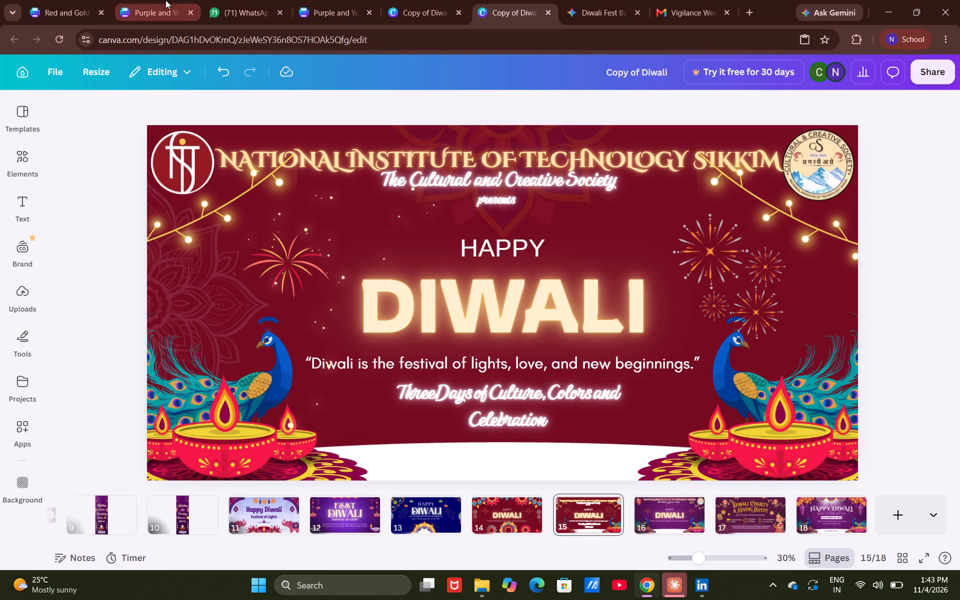
Copy the matching mandala at page 12's right edge onto page 15 in the banner's tab, nudged slightly outward above the right peacock.
{"action": "left_click", "coordinate": [396, 0]}
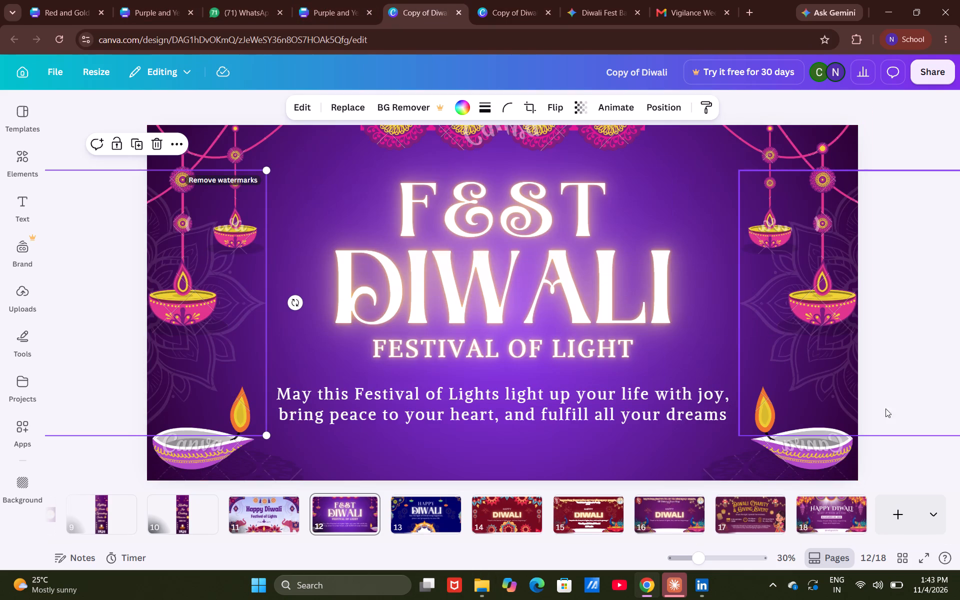
{"action": "left_click", "coordinate": [837, 384]}
{"action": "right_click", "coordinate": [838, 384]}
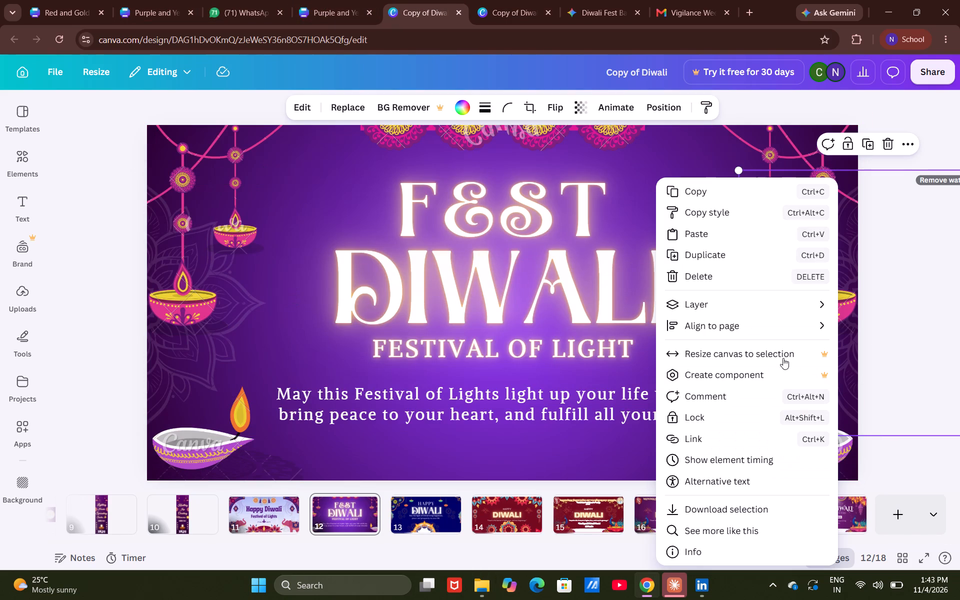
{"action": "left_click", "coordinate": [716, 182]}
{"action": "left_click", "coordinate": [479, 0]}
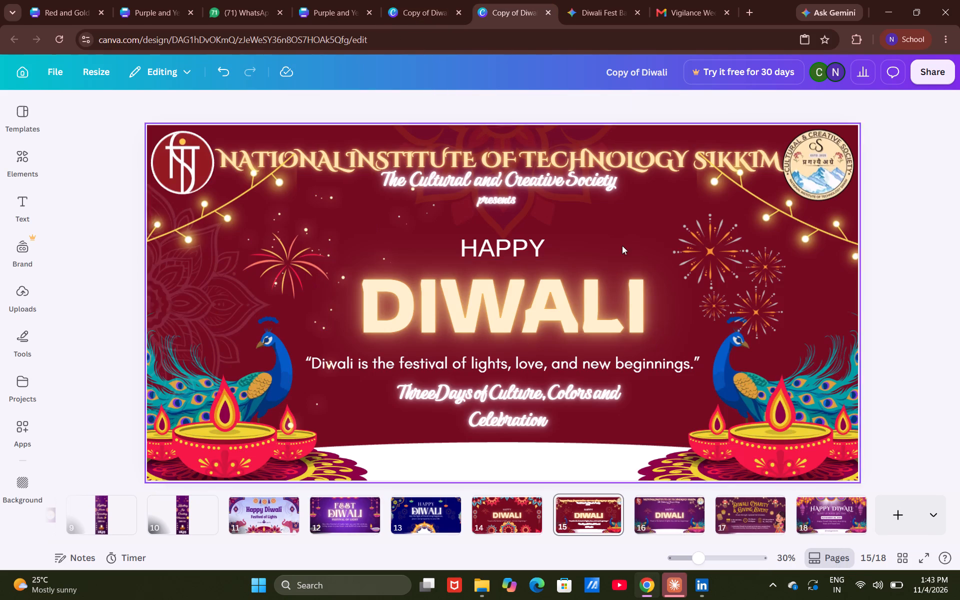
{"action": "right_click", "coordinate": [622, 236]}
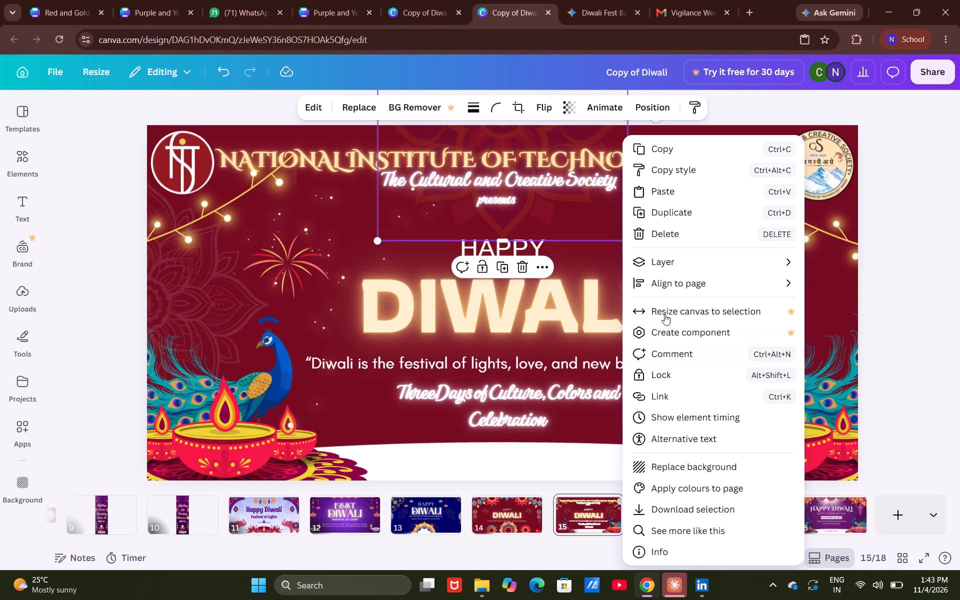
{"action": "left_click", "coordinate": [684, 187]}
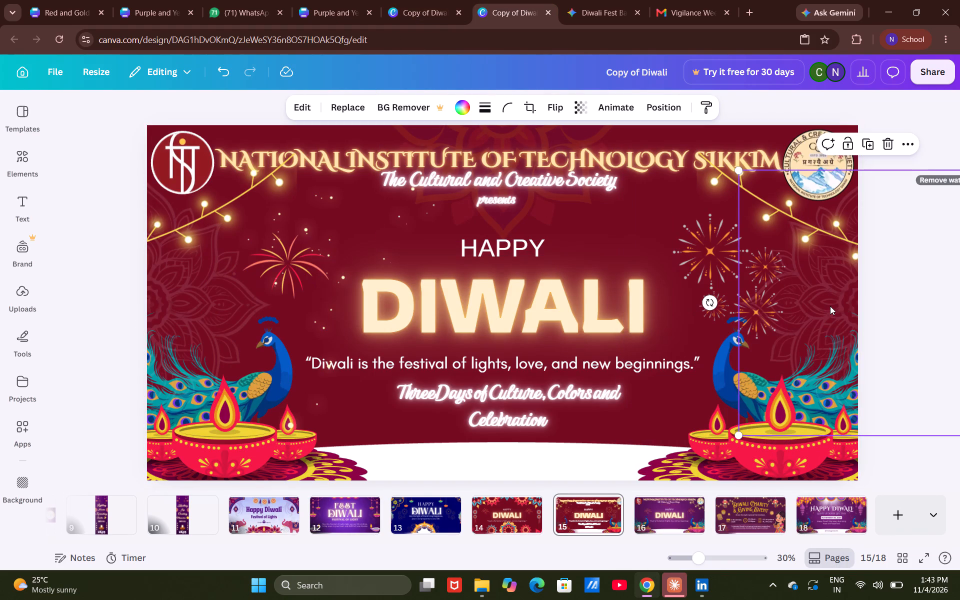
{"action": "left_click_drag", "start_coordinate": [830, 306], "coordinate": [833, 306]}
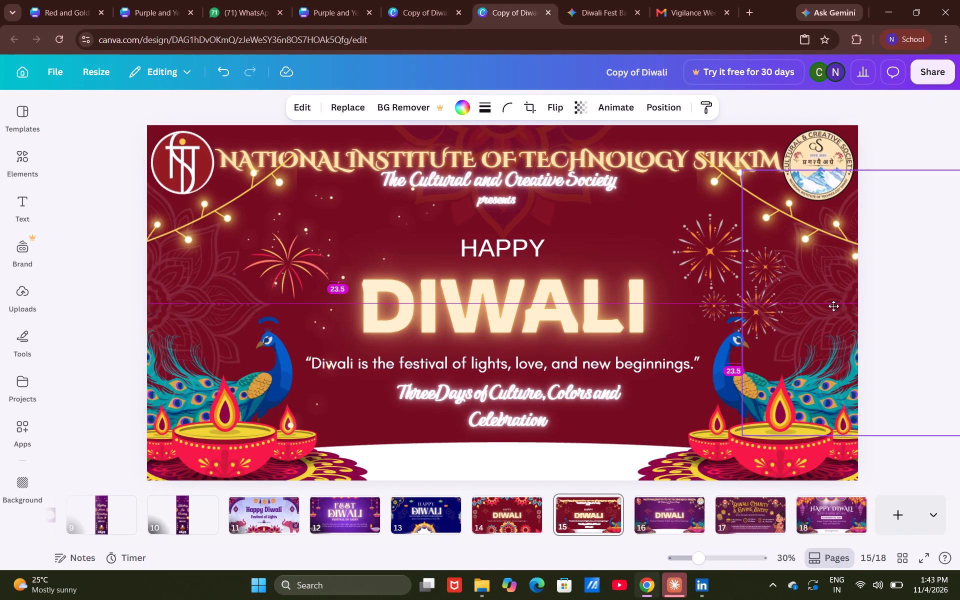
{"action": "left_click_drag", "start_coordinate": [833, 306], "coordinate": [842, 303]}
{"action": "left_click", "coordinate": [910, 107]}
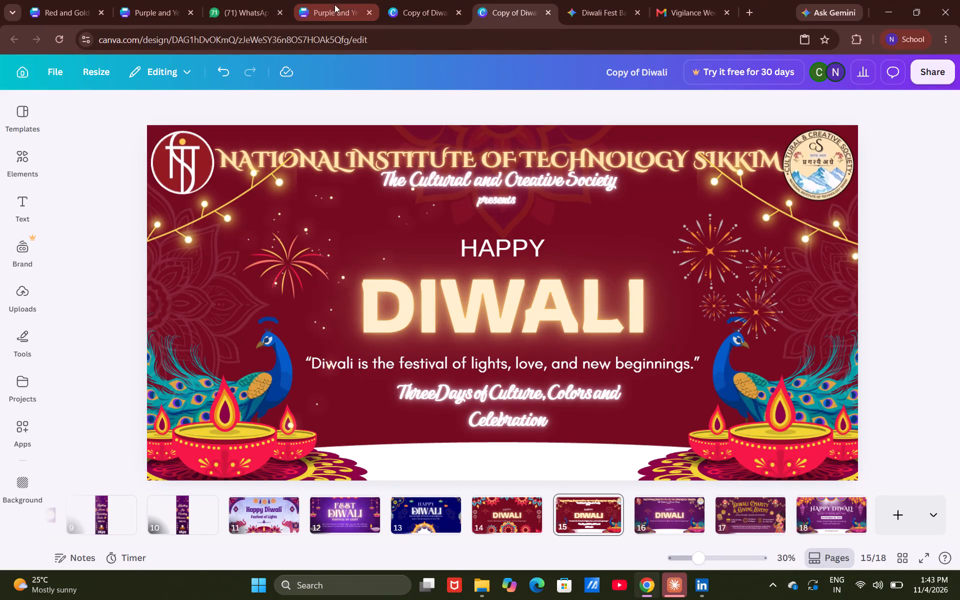
On page 15 in the design's other tab, shift both light strings slightly down and outward, away from the institute name.
{"action": "left_click", "coordinate": [397, 0]}
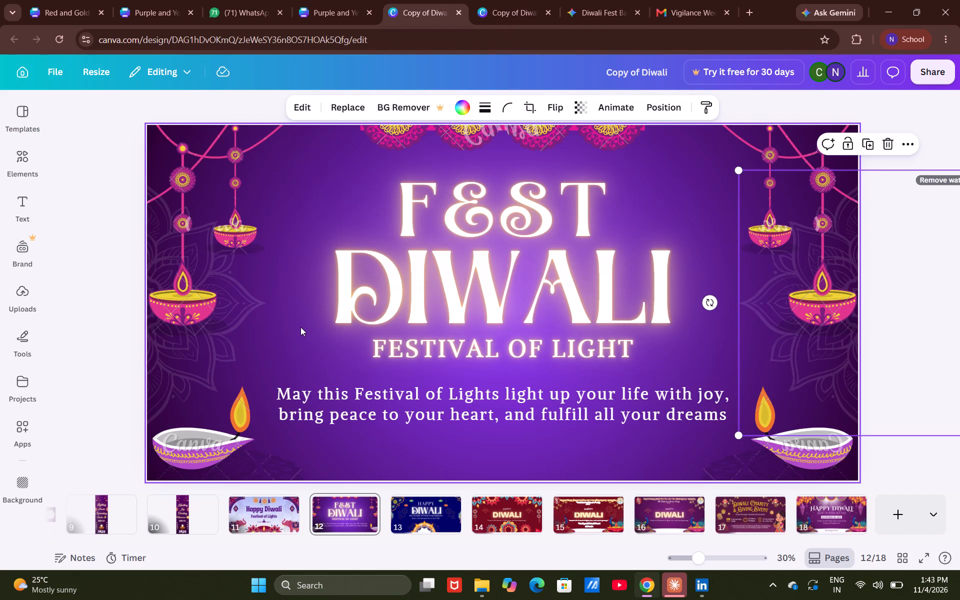
{"action": "scroll", "coordinate": [300, 327], "scroll_direction": "down", "scroll_amount": 1}
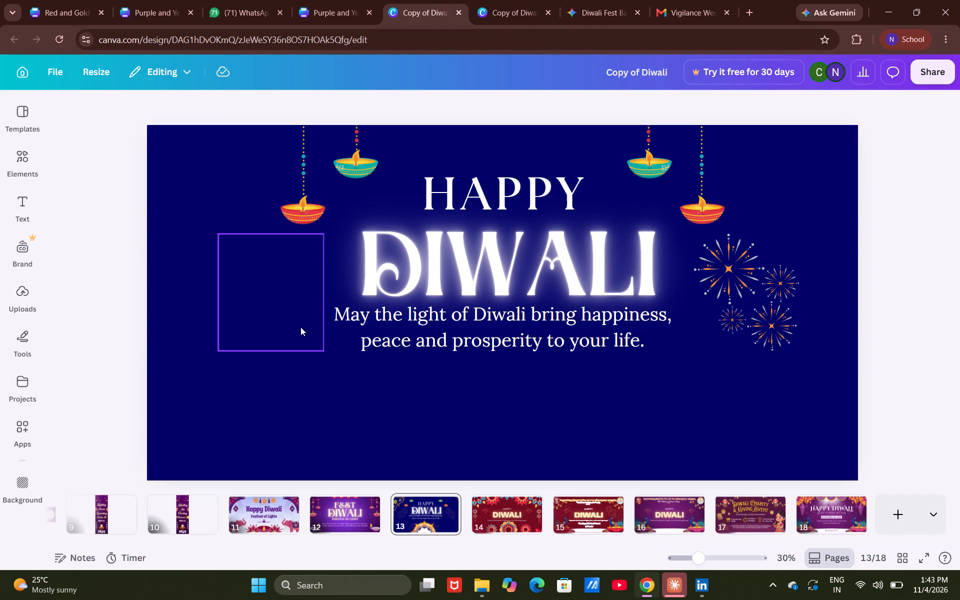
{"action": "scroll", "coordinate": [300, 327], "scroll_direction": "down", "scroll_amount": 1}
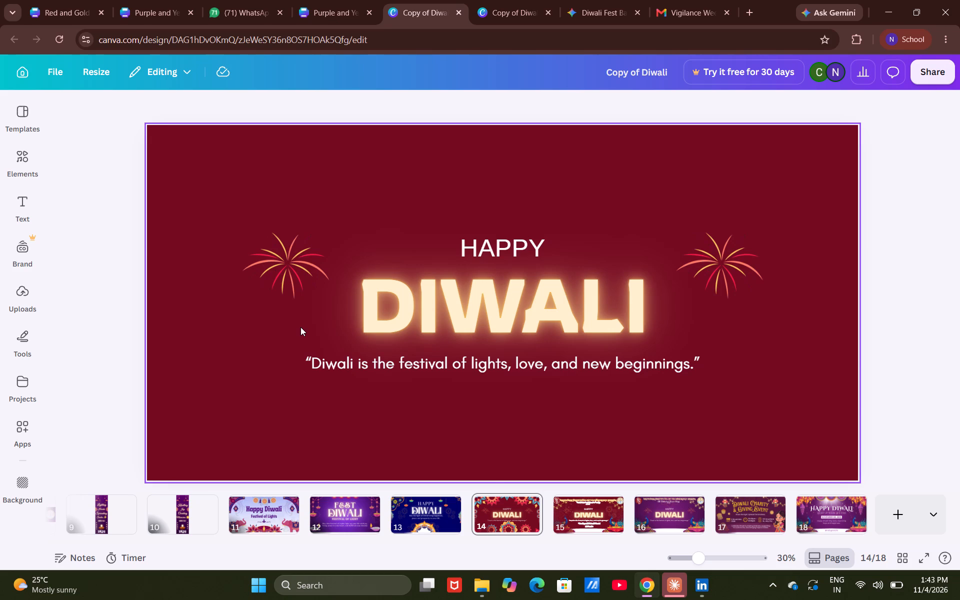
{"action": "scroll", "coordinate": [300, 327], "scroll_direction": "down", "scroll_amount": 1}
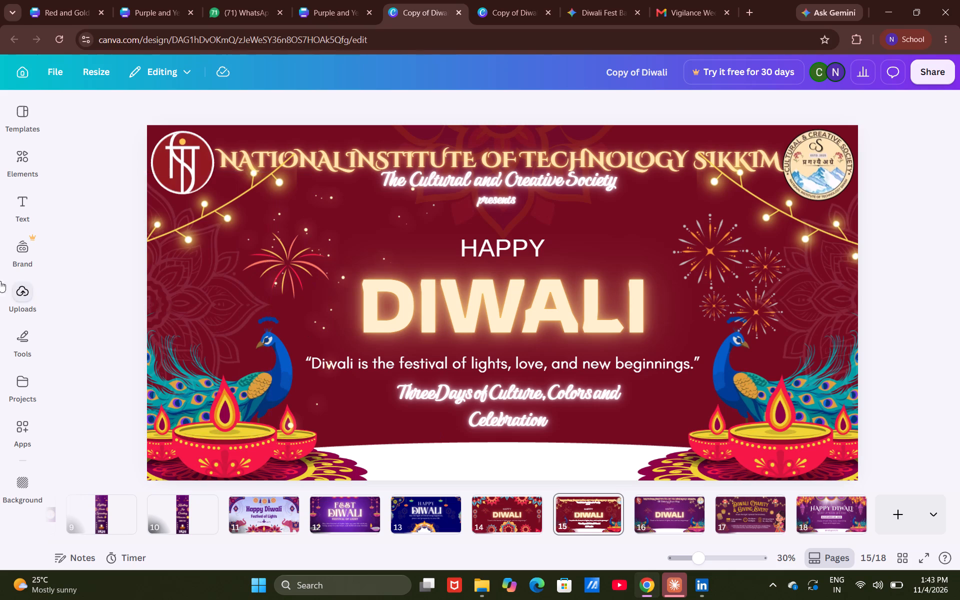
{"action": "left_click_drag", "start_coordinate": [275, 173], "coordinate": [266, 184]}
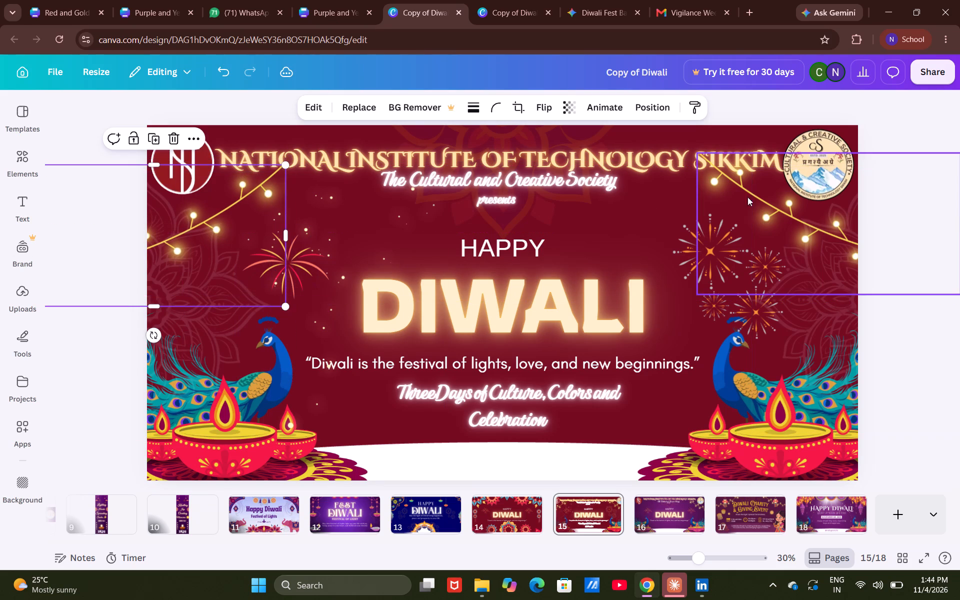
{"action": "left_click_drag", "start_coordinate": [735, 190], "coordinate": [747, 206]}
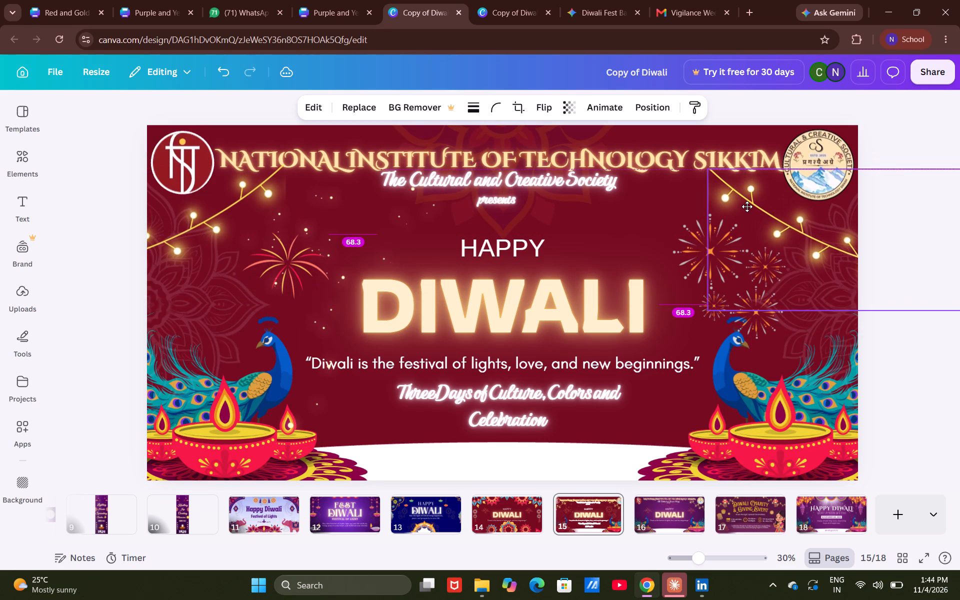
{"action": "left_click_drag", "start_coordinate": [747, 206], "coordinate": [749, 204]}
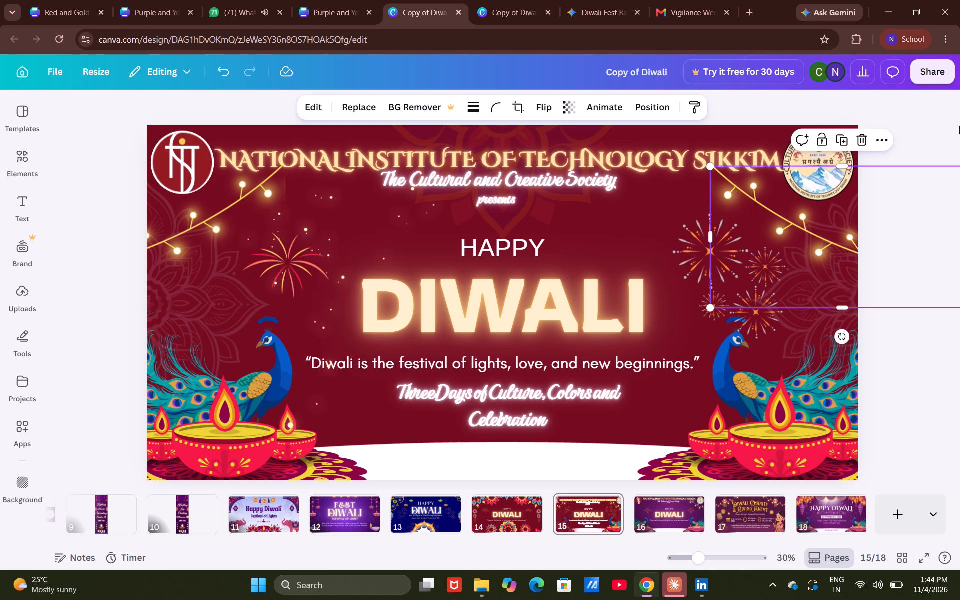
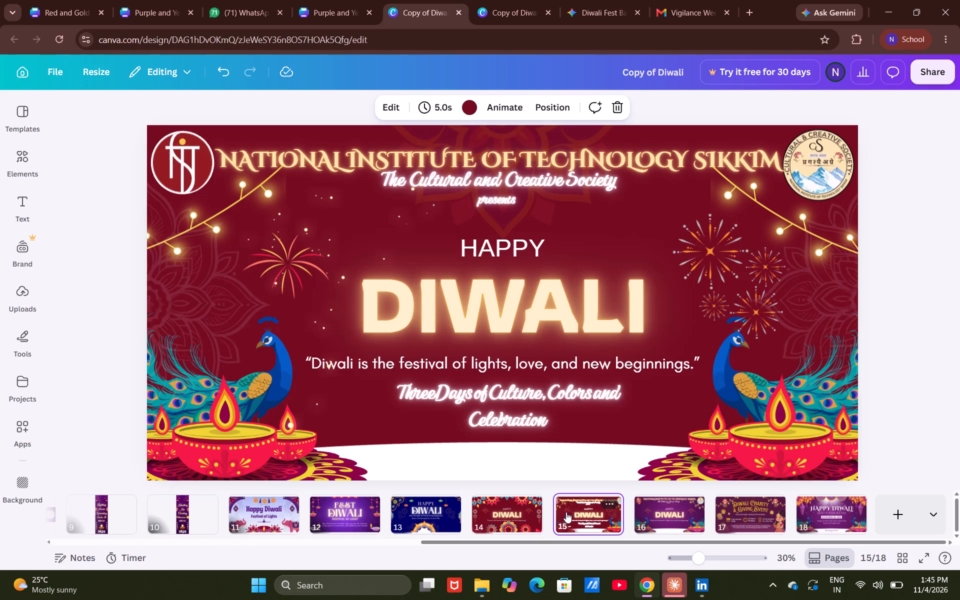
Review the vertical banners on pages 9 and 10 and the Welcome to Diwali Fest banner on page 8.
{"action": "left_click", "coordinate": [185, 514]}
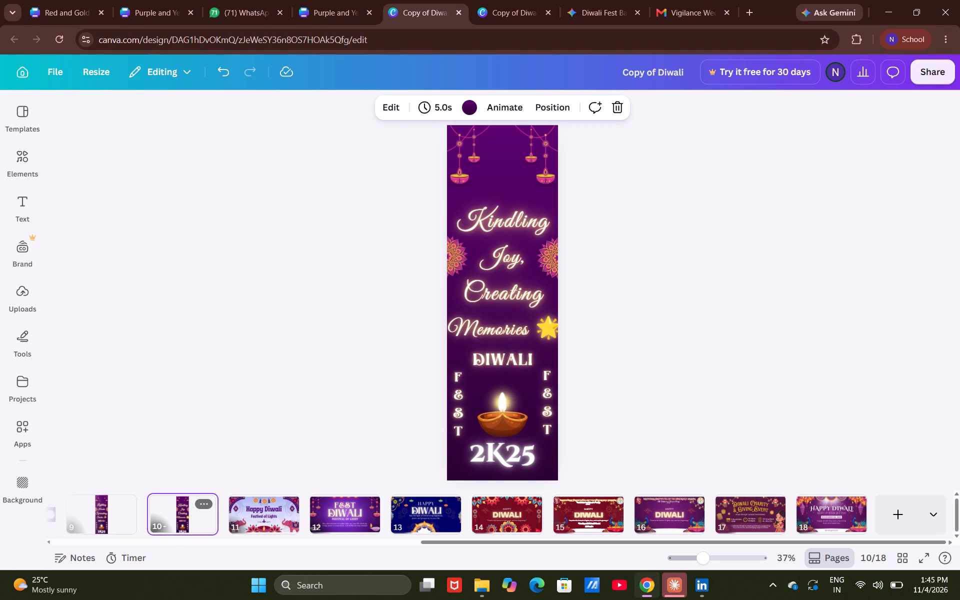
{"action": "scroll", "coordinate": [171, 527], "scroll_direction": "down", "scroll_amount": 2}
{"action": "scroll", "coordinate": [172, 525], "scroll_direction": "up", "scroll_amount": 1}
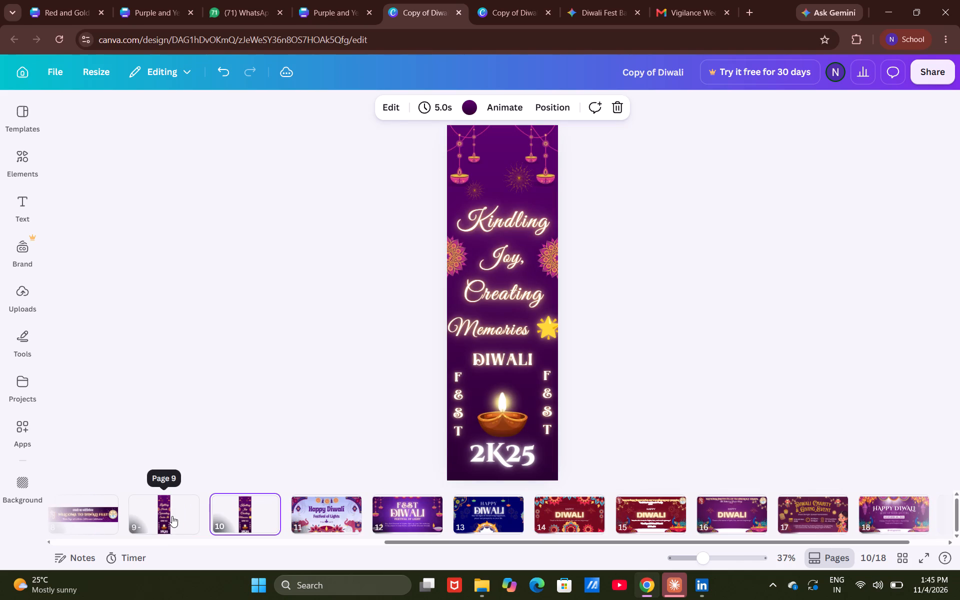
{"action": "left_click", "coordinate": [172, 516]}
{"action": "scroll", "coordinate": [185, 520], "scroll_direction": "up", "scroll_amount": 1}
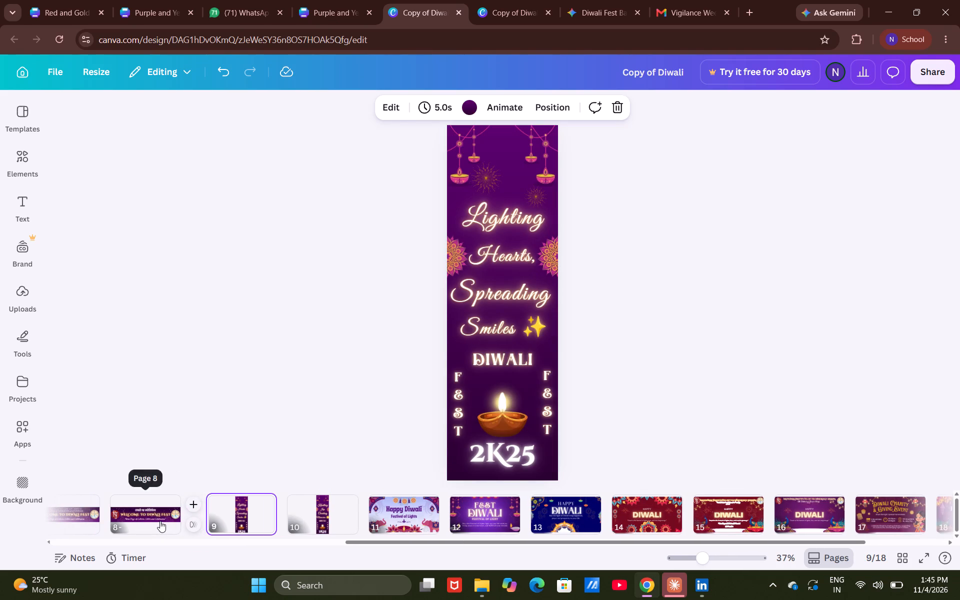
{"action": "left_click", "coordinate": [160, 521]}
{"action": "scroll", "coordinate": [172, 519], "scroll_direction": "up", "scroll_amount": 2}
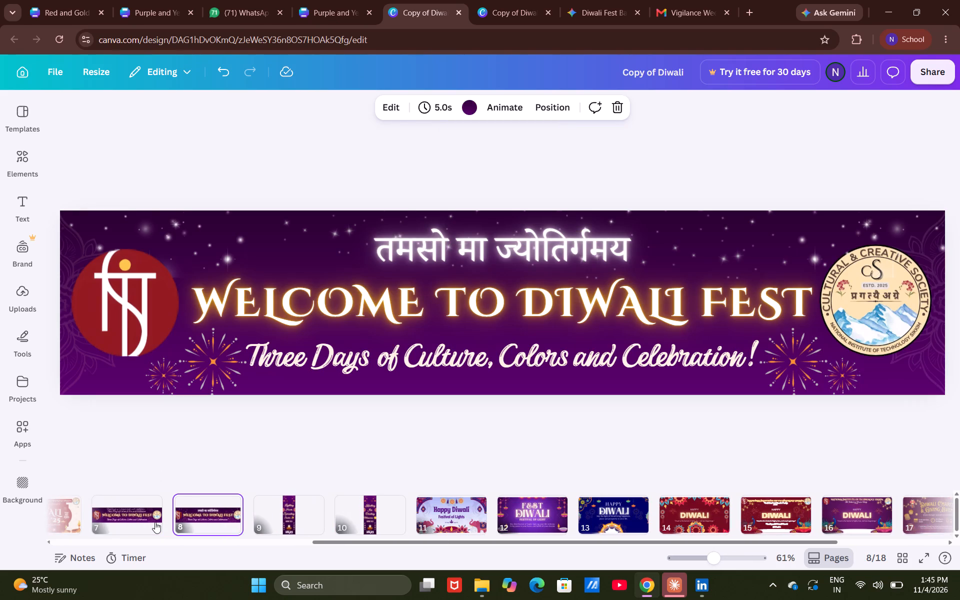
{"action": "left_click", "coordinate": [132, 525]}
{"action": "left_click", "coordinate": [234, 501]}
{"action": "left_click", "coordinate": [265, 507]}
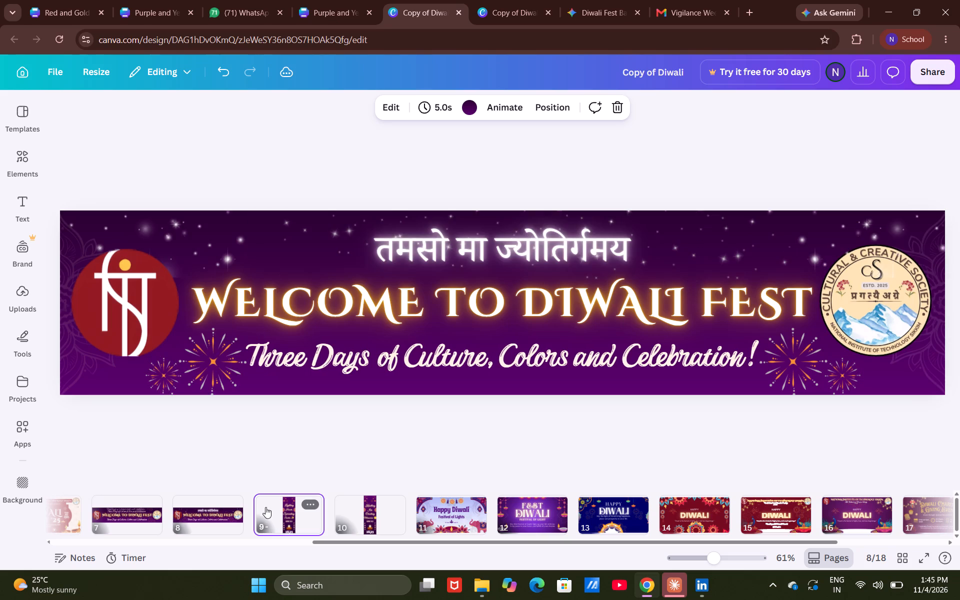
{"action": "left_click", "coordinate": [352, 518]}
{"action": "scroll", "coordinate": [495, 526], "scroll_direction": "up", "scroll_amount": 2}
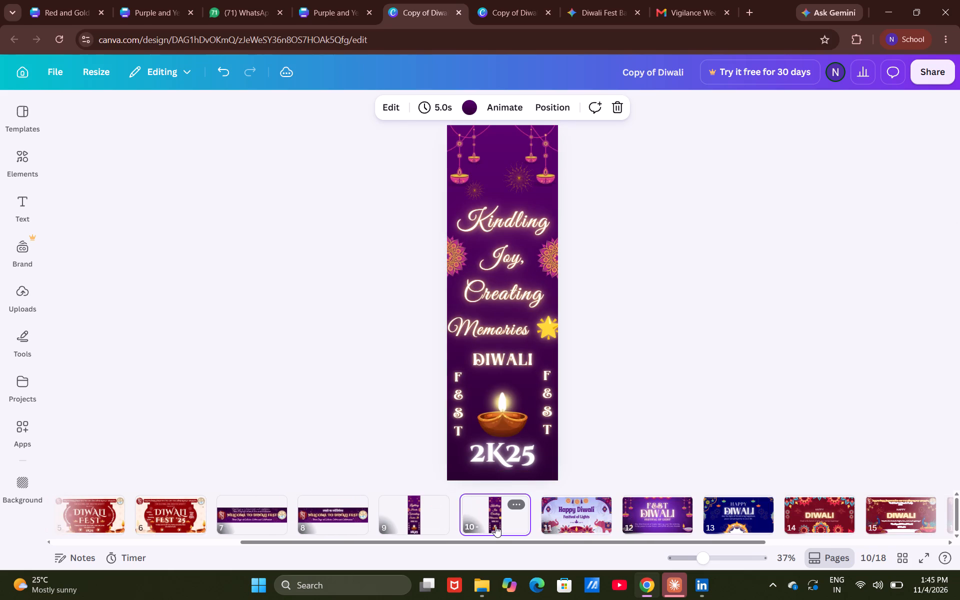
{"action": "scroll", "coordinate": [495, 526], "scroll_direction": "up", "scroll_amount": 2}
{"action": "scroll", "coordinate": [495, 526], "scroll_direction": "down", "scroll_amount": 2}
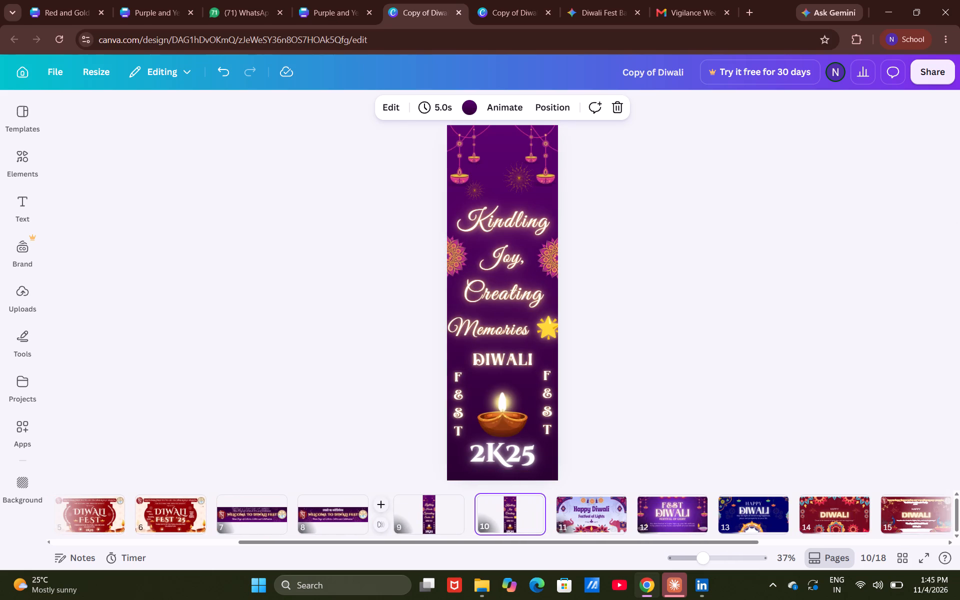
{"action": "scroll", "coordinate": [495, 526], "scroll_direction": "down", "scroll_amount": 1}
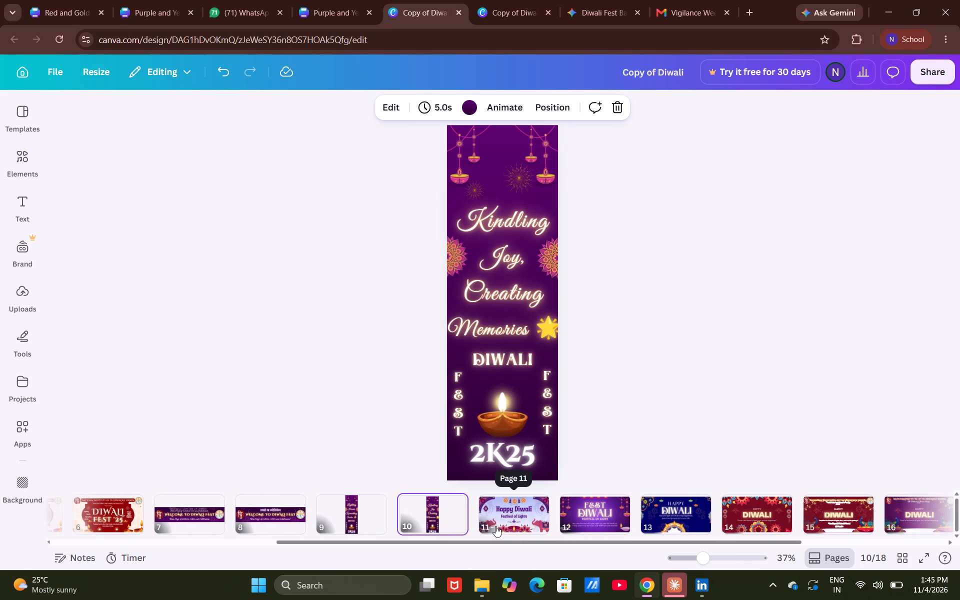
{"action": "scroll", "coordinate": [495, 526], "scroll_direction": "down", "scroll_amount": 4}
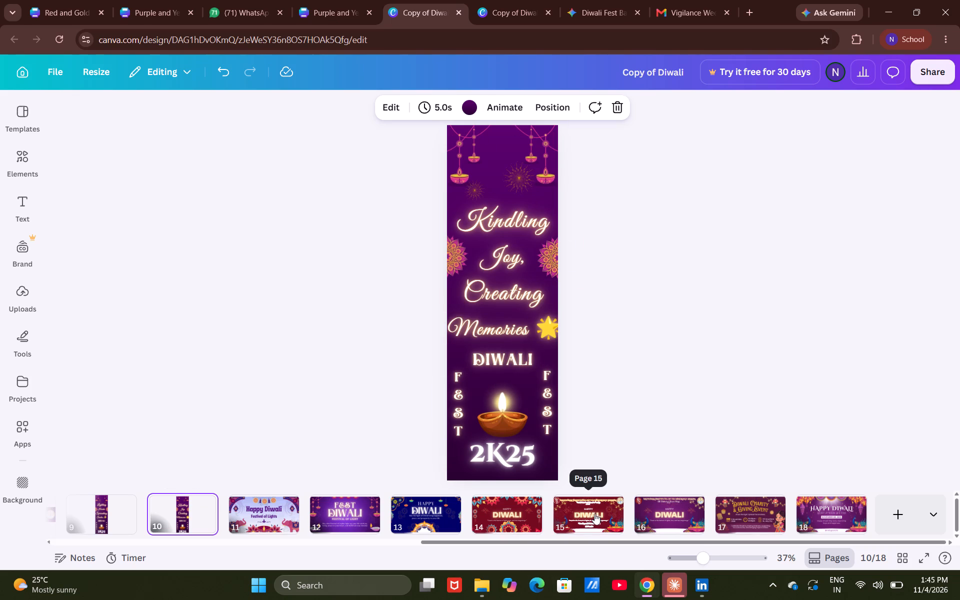
Look back over vertical banner page 9 and welcome banner page 8, and scan the design's other page thumbnails.
{"action": "scroll", "coordinate": [375, 422], "scroll_direction": "up", "scroll_amount": 3}
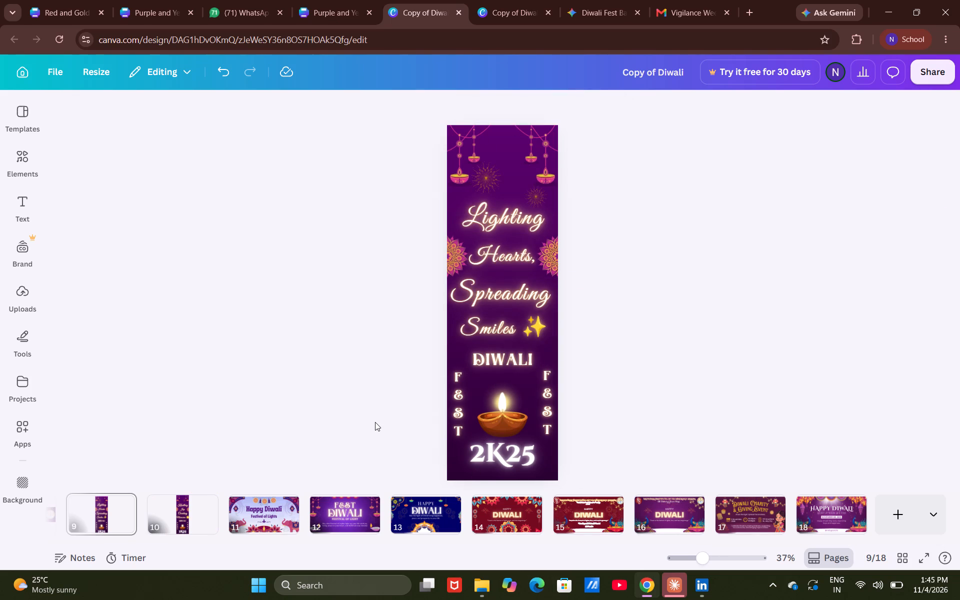
{"action": "scroll", "coordinate": [375, 422], "scroll_direction": "up", "scroll_amount": 2}
{"action": "scroll", "coordinate": [375, 422], "scroll_direction": "down", "scroll_amount": 2}
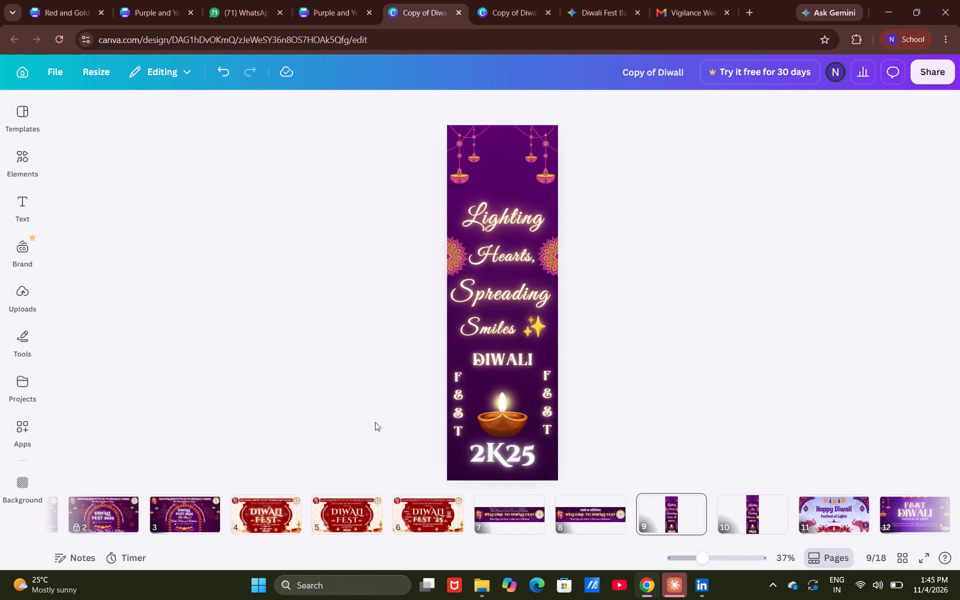
{"action": "scroll", "coordinate": [375, 422], "scroll_direction": "up", "scroll_amount": 2}
{"action": "scroll", "coordinate": [375, 422], "scroll_direction": "down", "scroll_amount": 1}
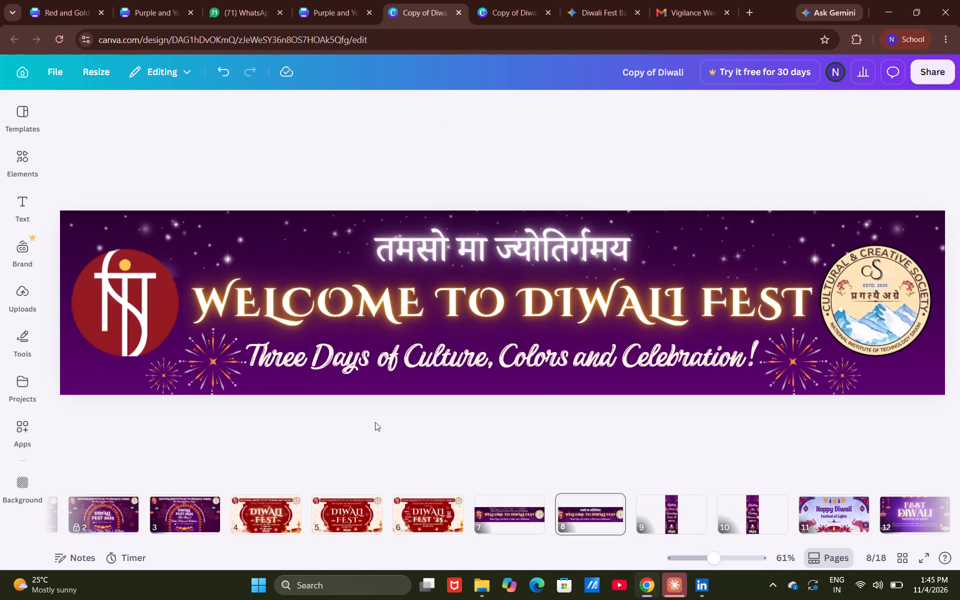
{"action": "scroll", "coordinate": [375, 422], "scroll_direction": "down", "scroll_amount": 1}
{"action": "scroll", "coordinate": [375, 422], "scroll_direction": "up", "scroll_amount": 1}
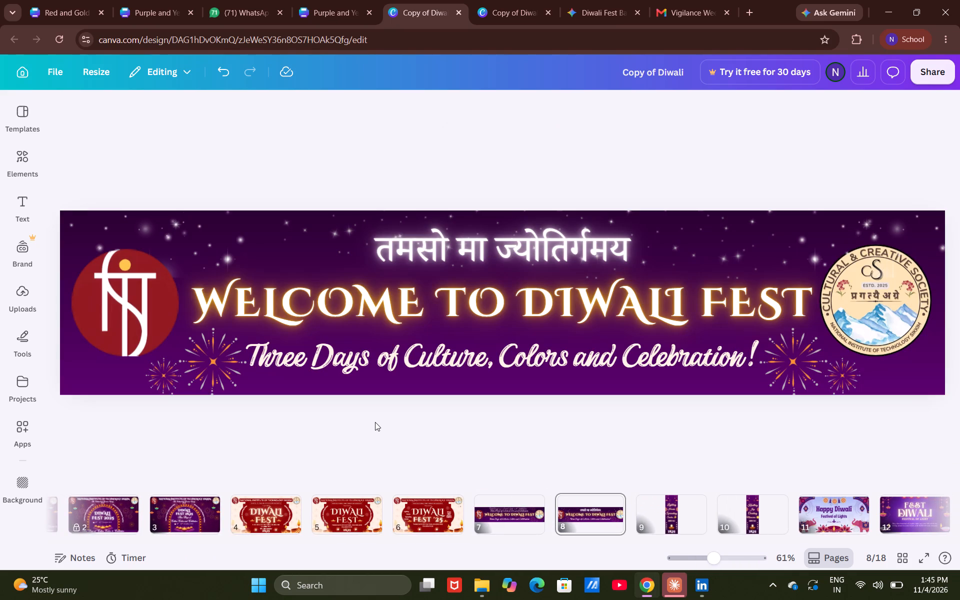
{"action": "scroll", "coordinate": [699, 533], "scroll_direction": "down", "scroll_amount": 2}
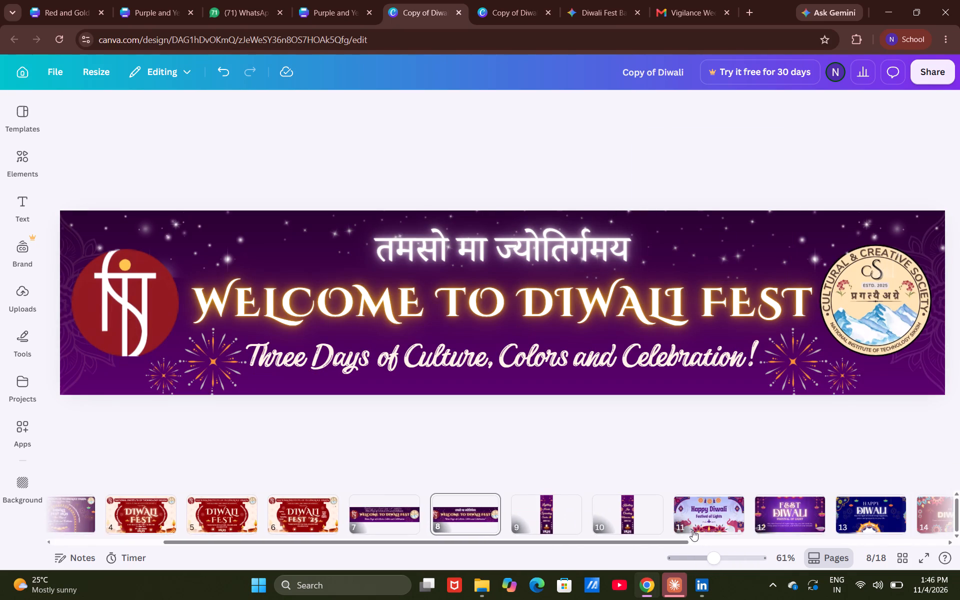
{"action": "scroll", "coordinate": [692, 530], "scroll_direction": "down", "scroll_amount": 4}
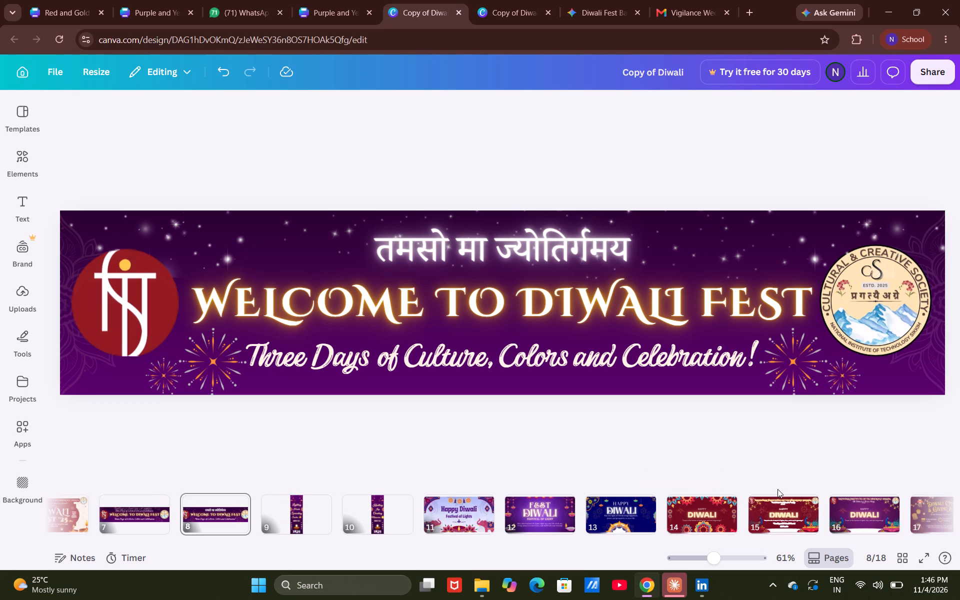
Open the sharing and export options for the Copy of Diwali design.
{"action": "left_click", "coordinate": [935, 73]}
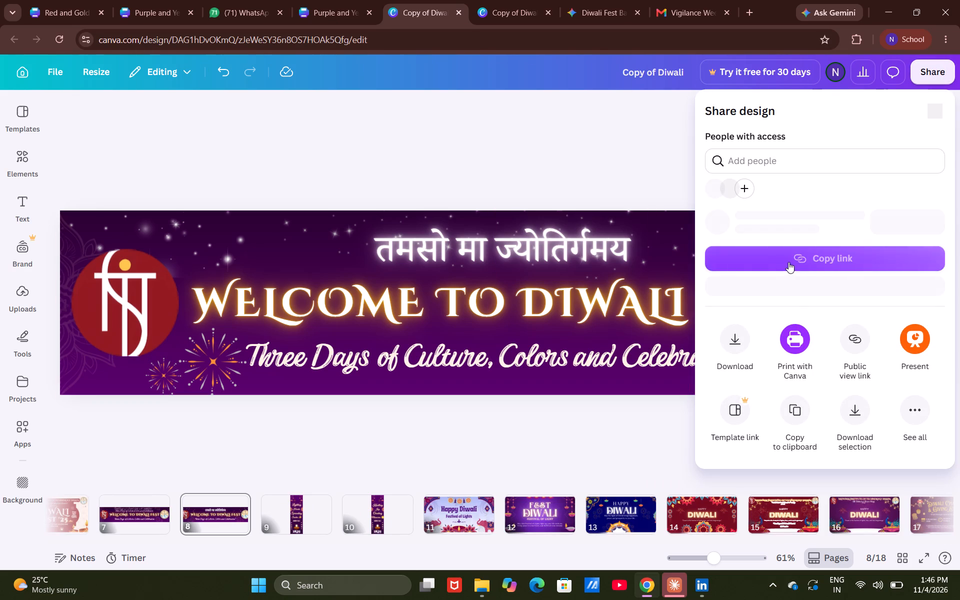
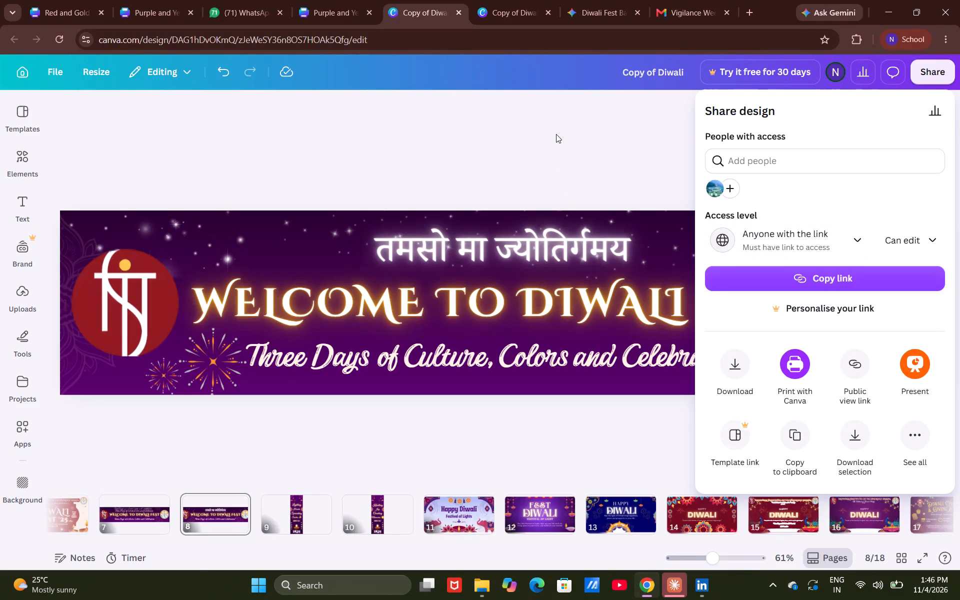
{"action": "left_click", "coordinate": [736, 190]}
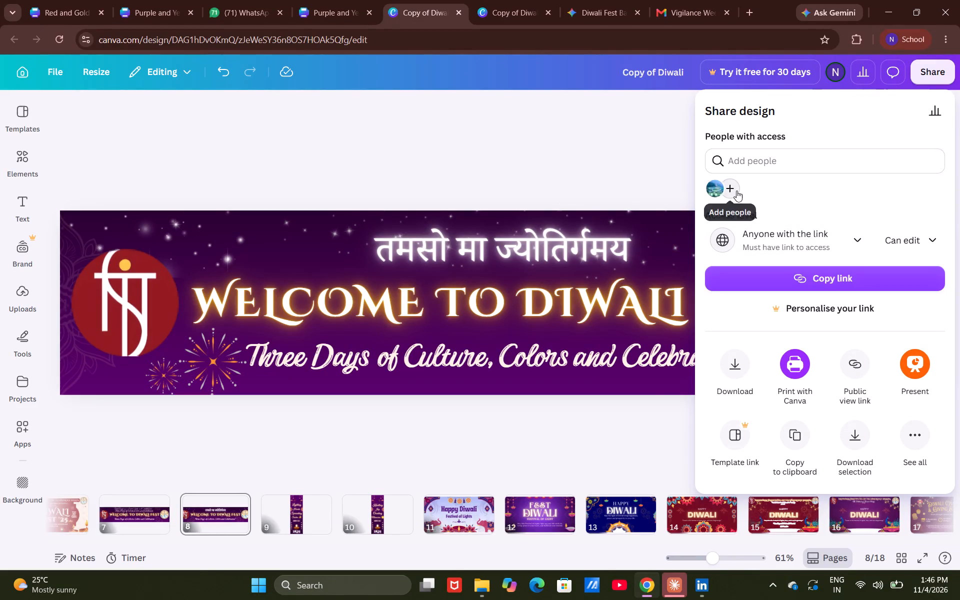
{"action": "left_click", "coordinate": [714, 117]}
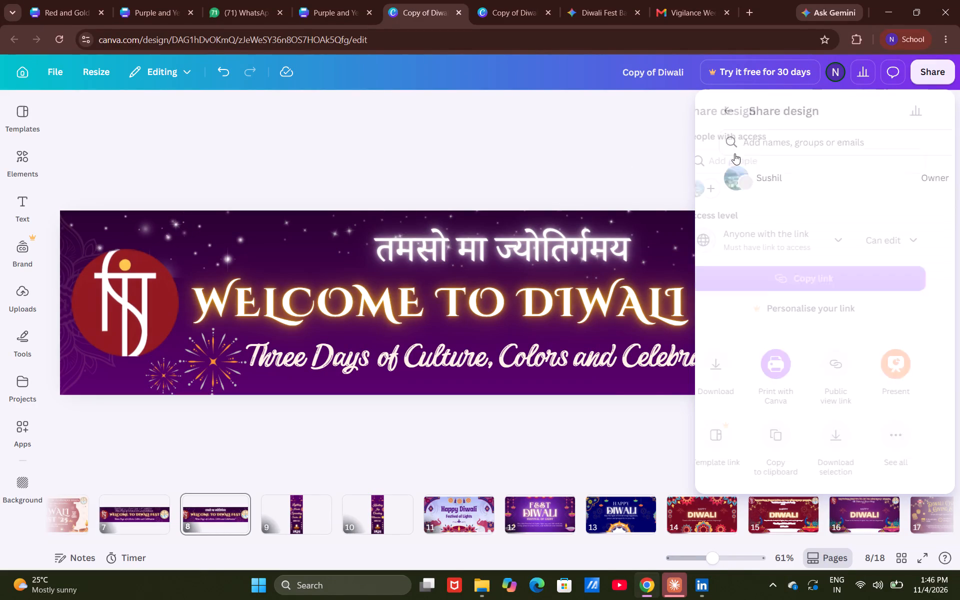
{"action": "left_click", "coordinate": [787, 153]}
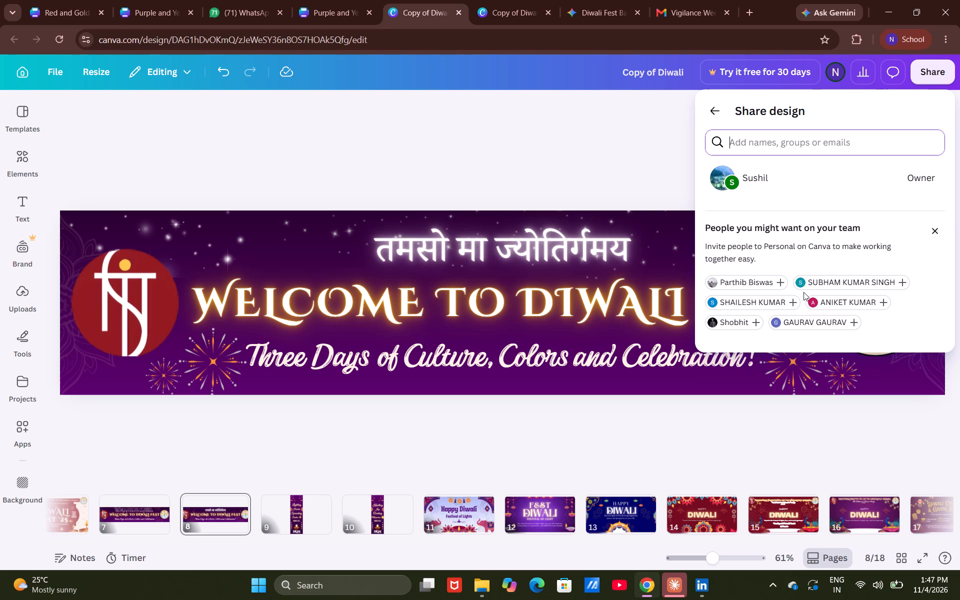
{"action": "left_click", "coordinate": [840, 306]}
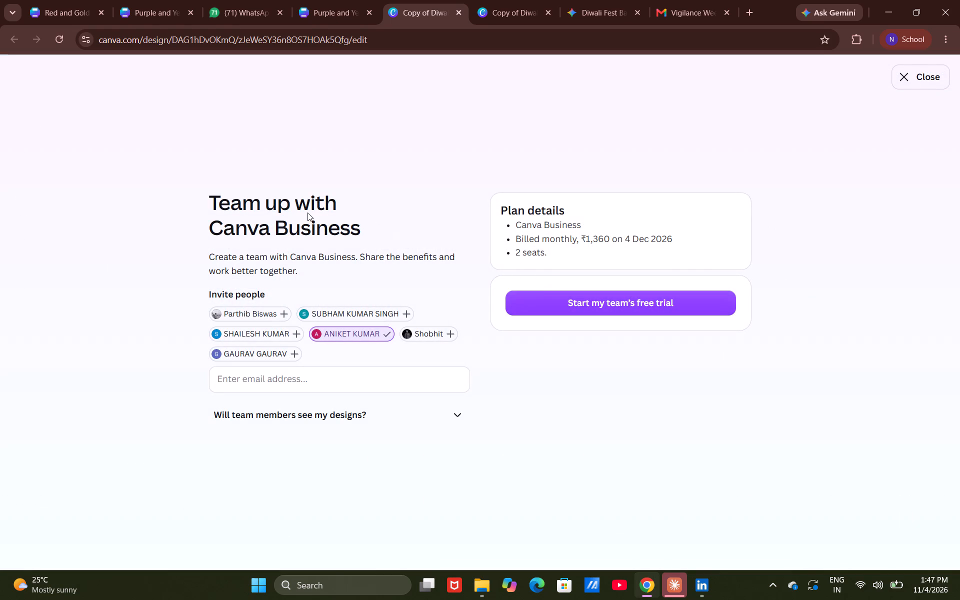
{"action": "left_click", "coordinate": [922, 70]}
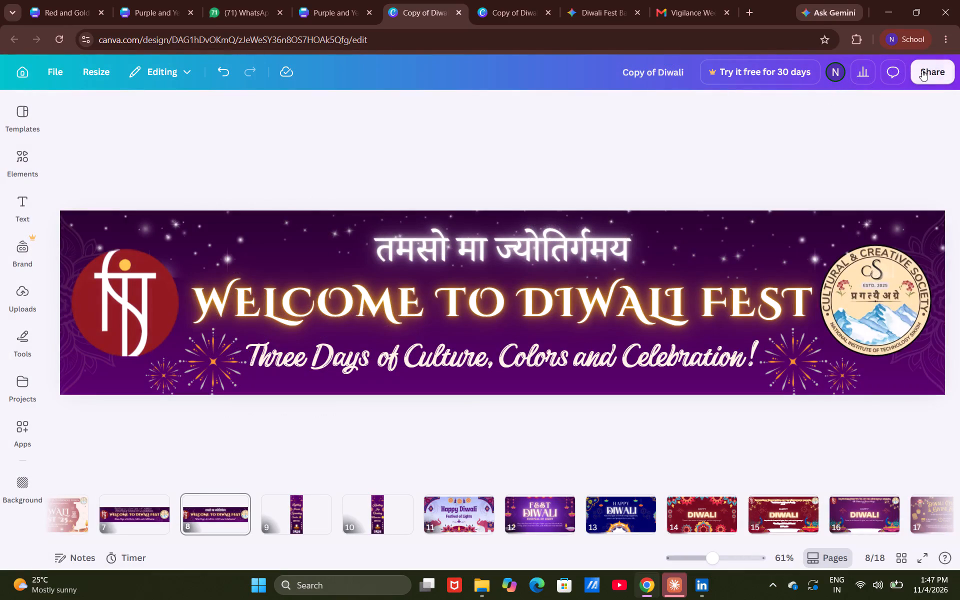
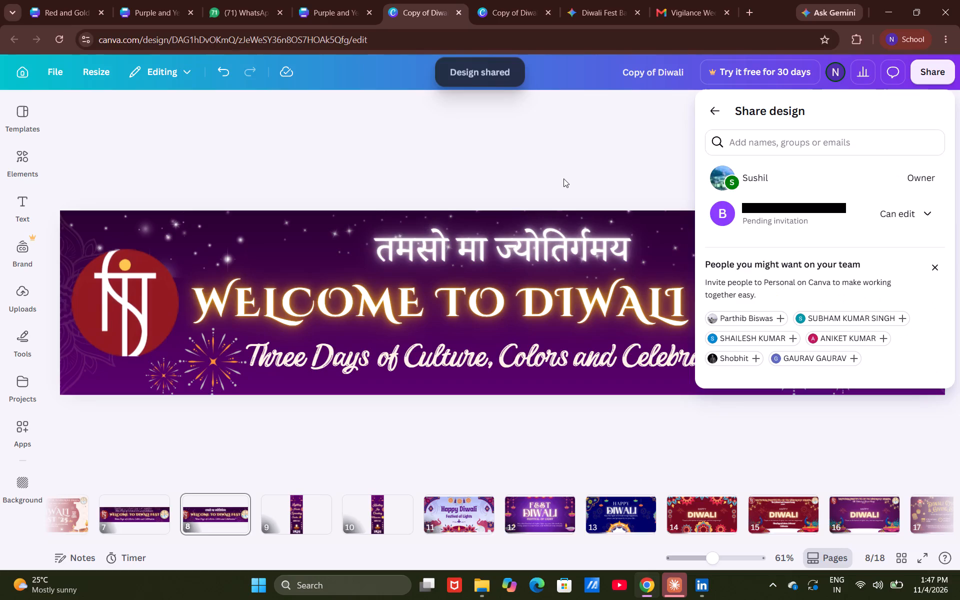
Look through the vertical and horizontal purple banners on pages 8 to 10 and the maroon designs on pages 14 and 15.
{"action": "left_click", "coordinate": [563, 178]}
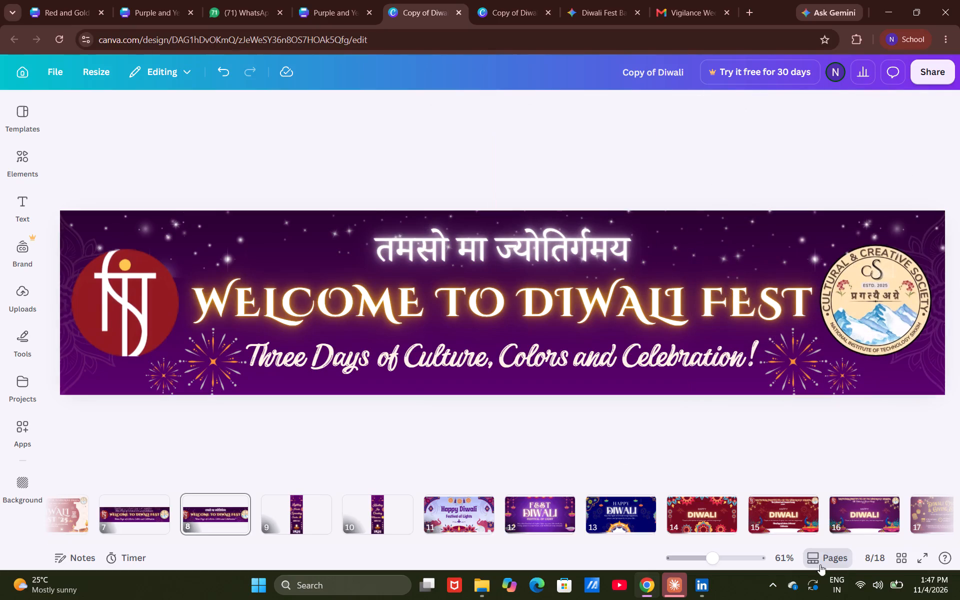
{"action": "left_click", "coordinate": [763, 514]}
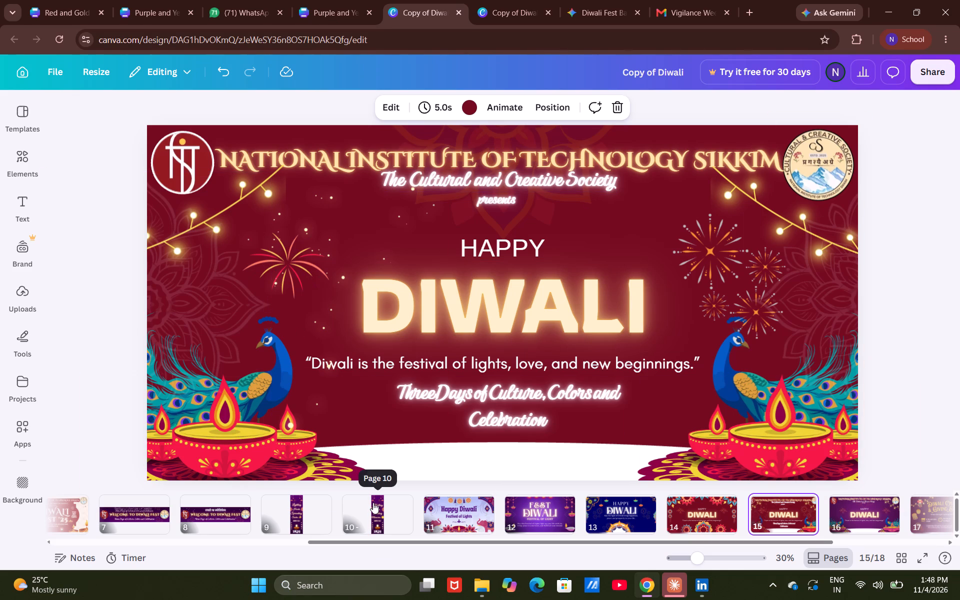
{"action": "left_click", "coordinate": [392, 515]}
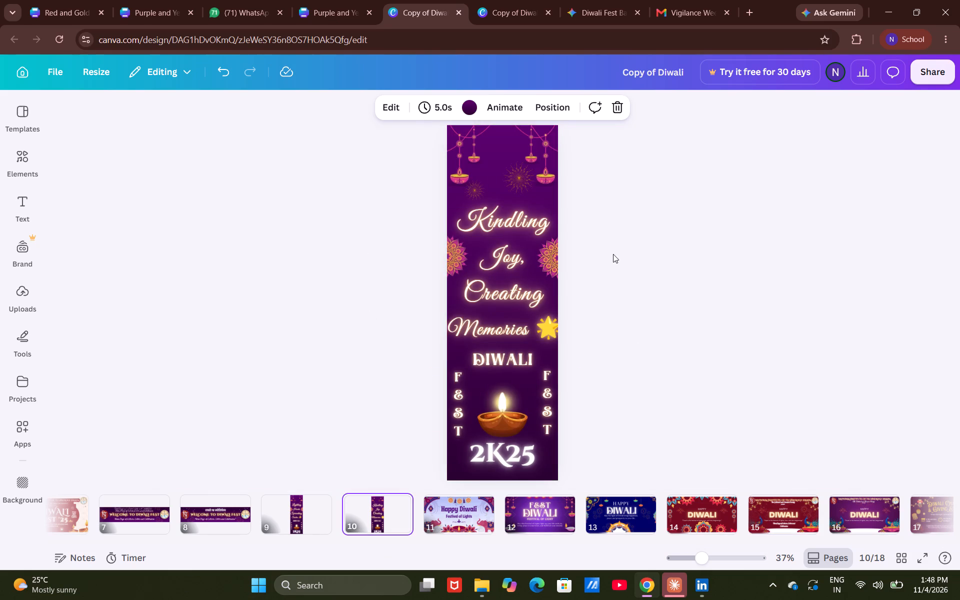
{"action": "left_click", "coordinate": [803, 520]}
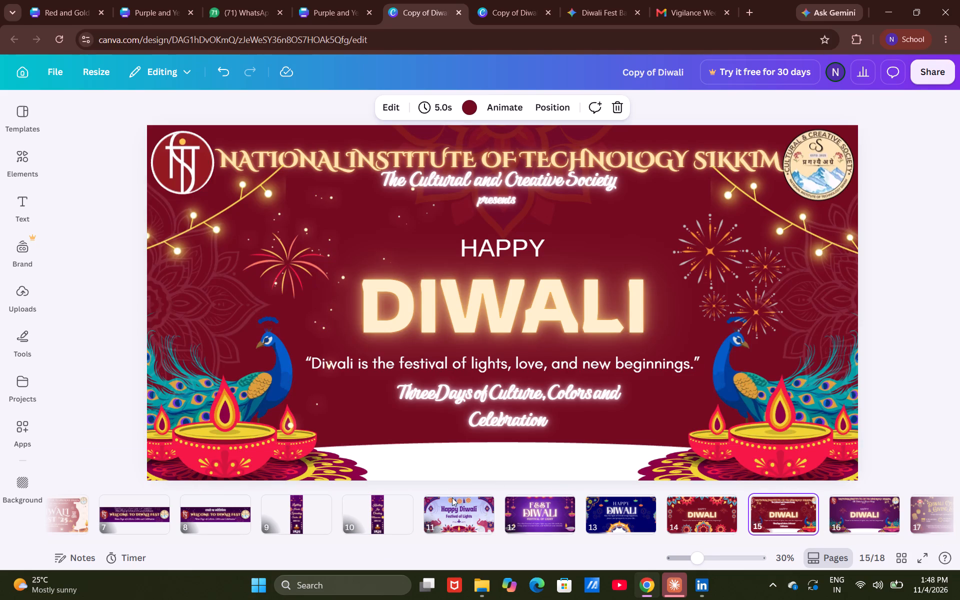
{"action": "left_click", "coordinate": [382, 524]}
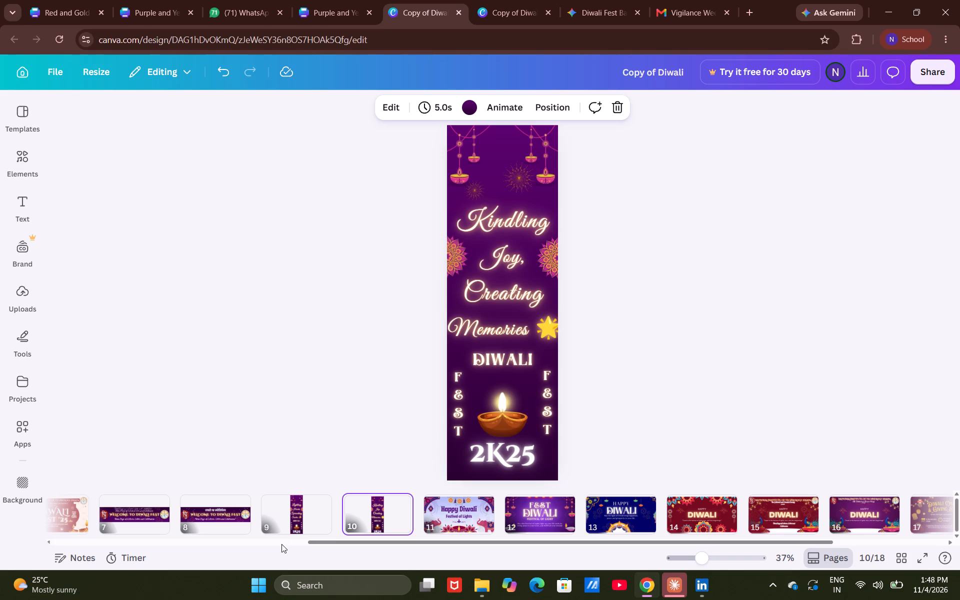
{"action": "left_click", "coordinate": [283, 521]}
{"action": "left_click", "coordinate": [228, 521]}
{"action": "left_click", "coordinate": [272, 517]}
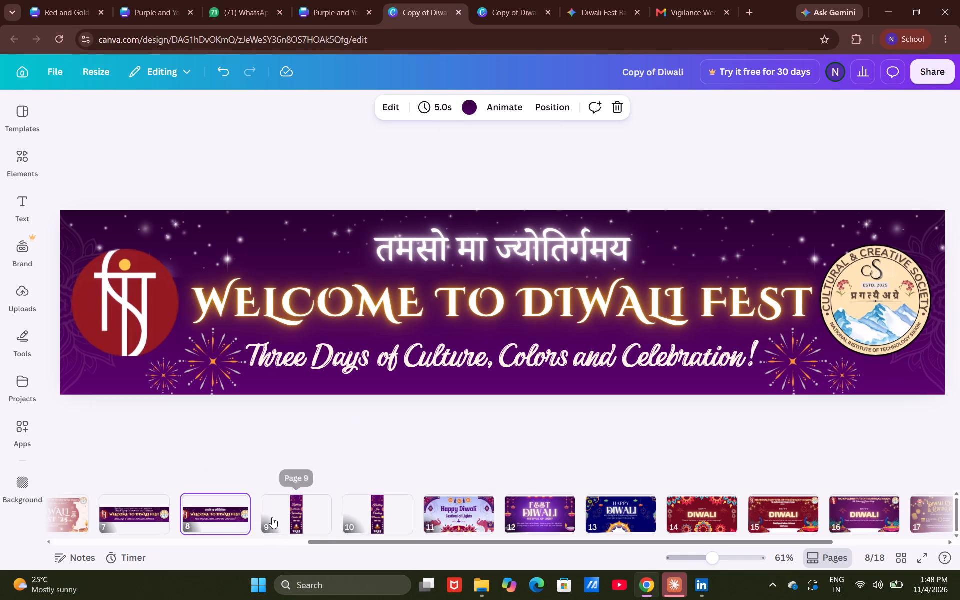
{"action": "left_click", "coordinate": [372, 522]}
{"action": "left_click", "coordinate": [780, 508]}
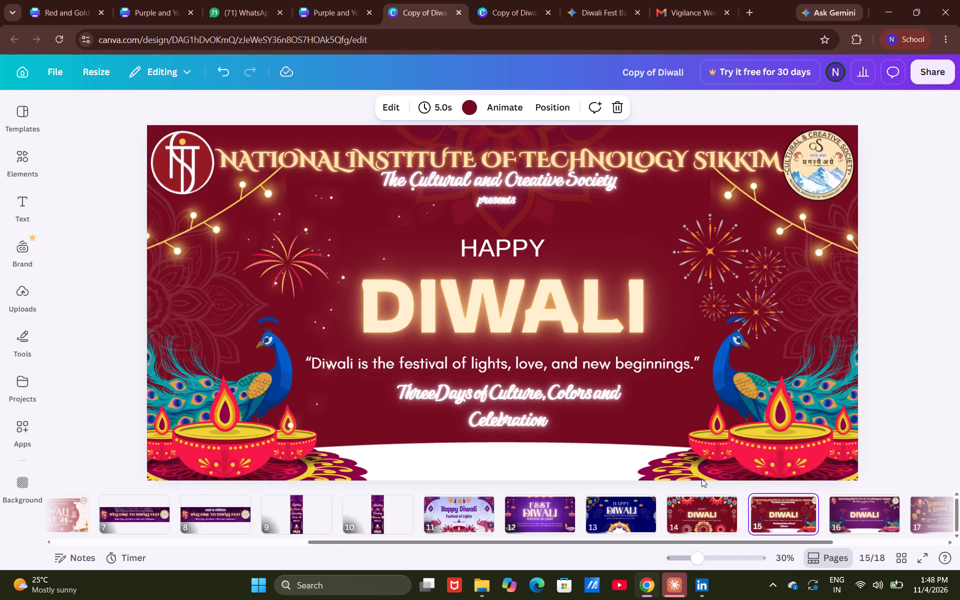
{"action": "left_click", "coordinate": [718, 512]}
Delete the white curved shape along the bottom of the page 15 banner.
{"action": "left_click", "coordinate": [781, 520]}
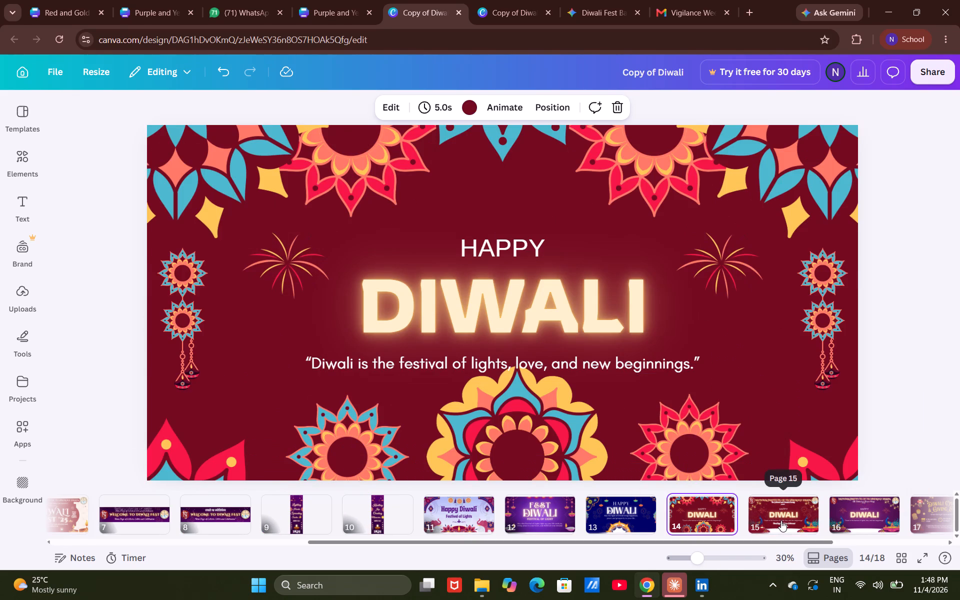
{"action": "left_click", "coordinate": [472, 446]}
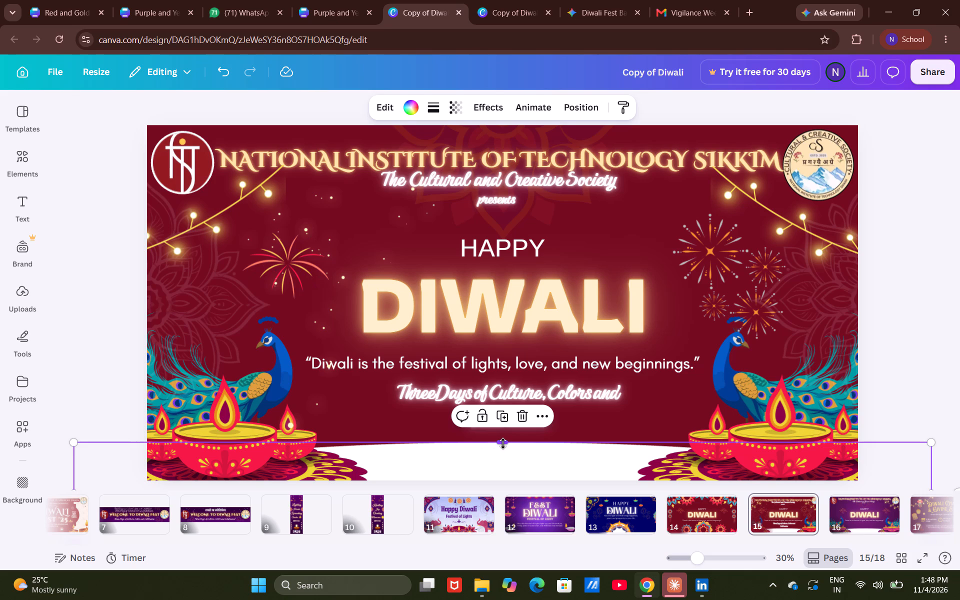
{"action": "key", "text": "BackSpace"}
{"action": "key", "text": "BackSpace"}
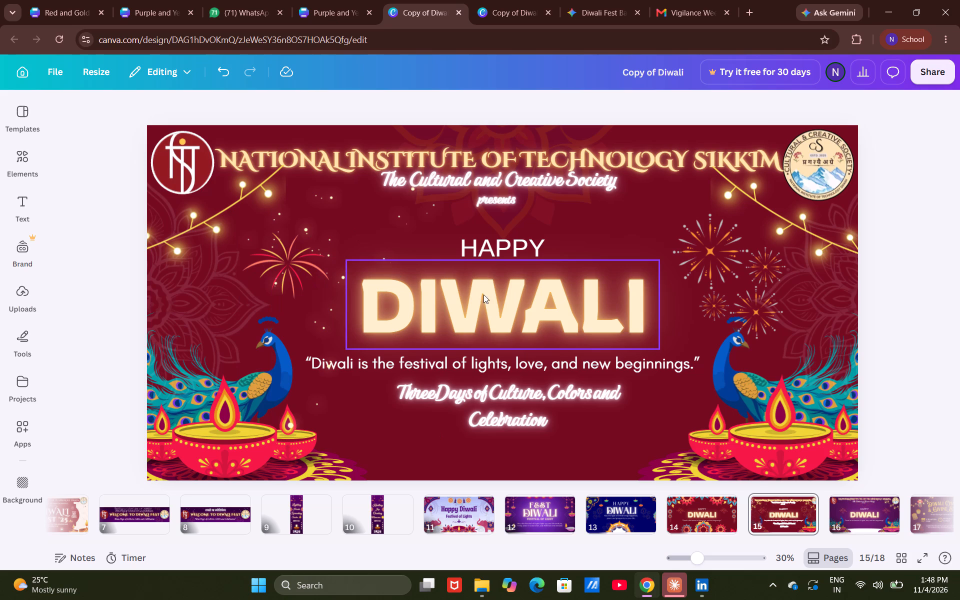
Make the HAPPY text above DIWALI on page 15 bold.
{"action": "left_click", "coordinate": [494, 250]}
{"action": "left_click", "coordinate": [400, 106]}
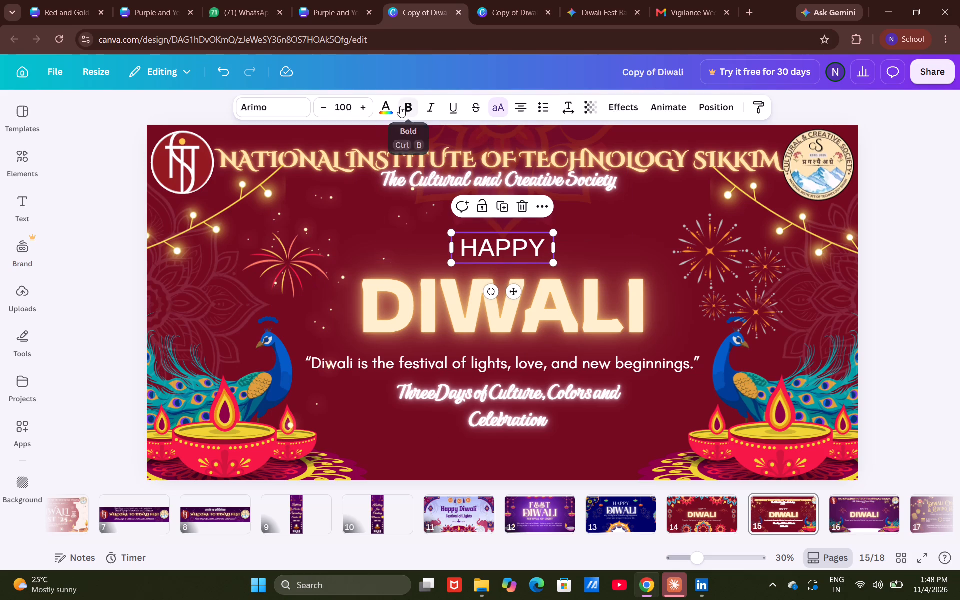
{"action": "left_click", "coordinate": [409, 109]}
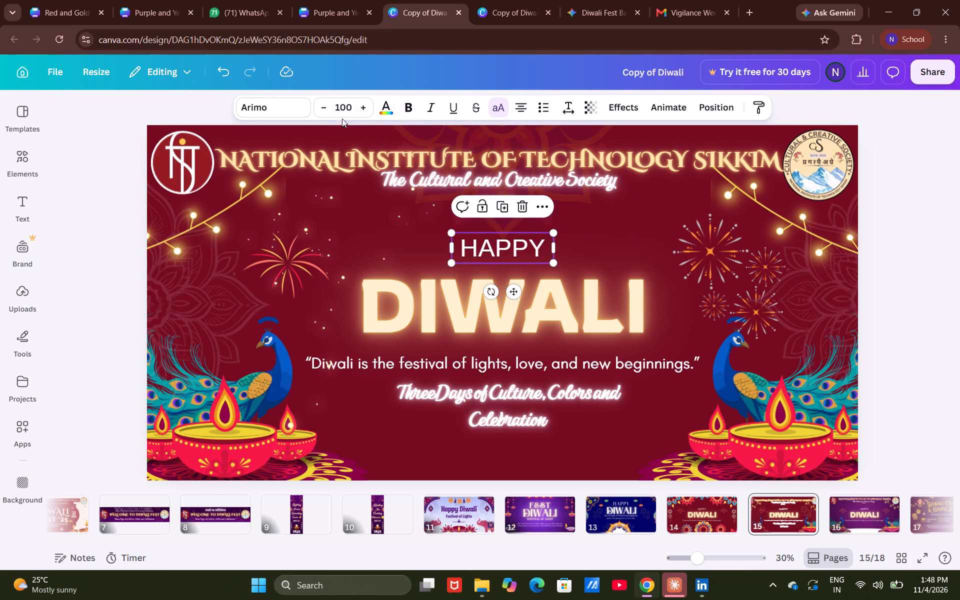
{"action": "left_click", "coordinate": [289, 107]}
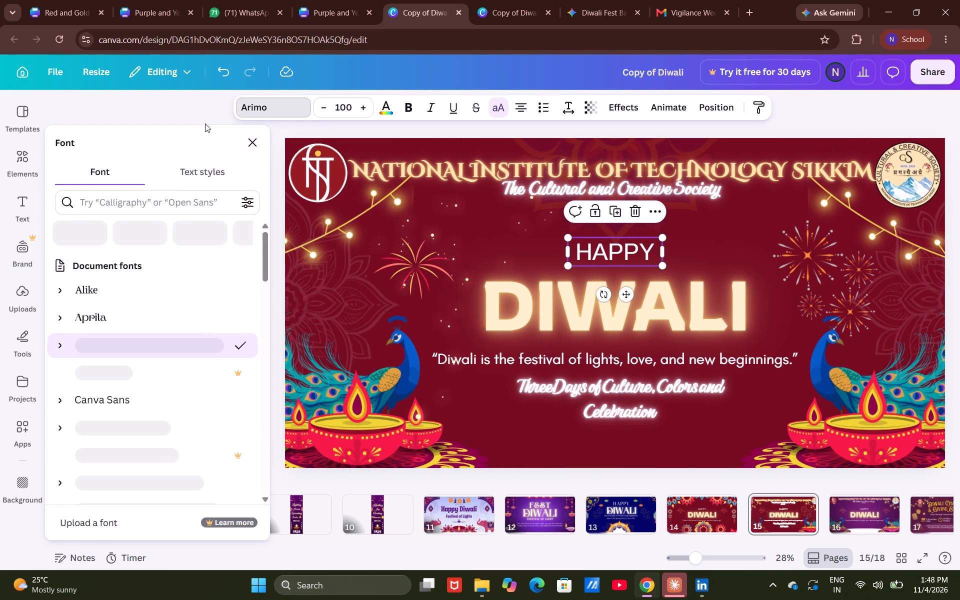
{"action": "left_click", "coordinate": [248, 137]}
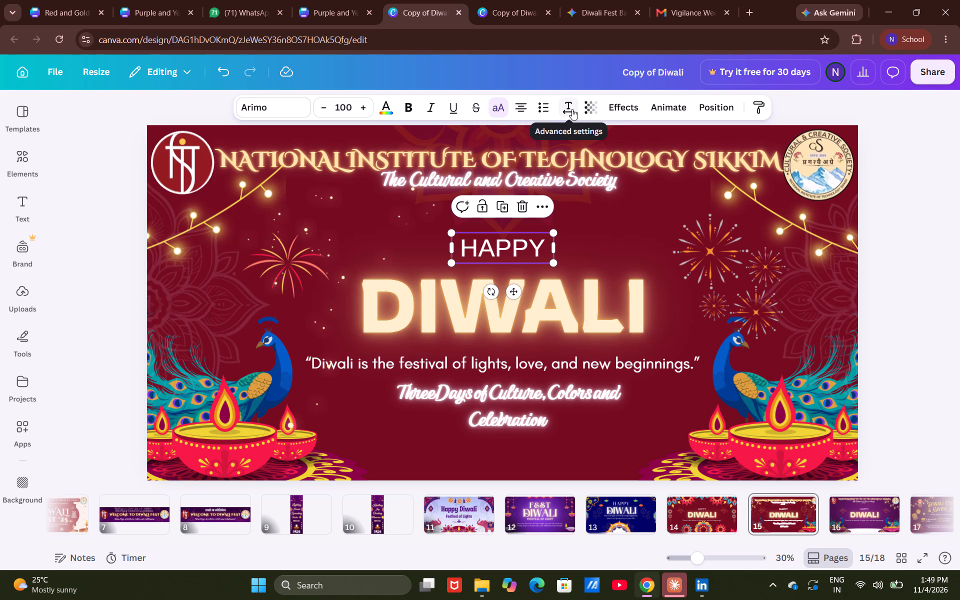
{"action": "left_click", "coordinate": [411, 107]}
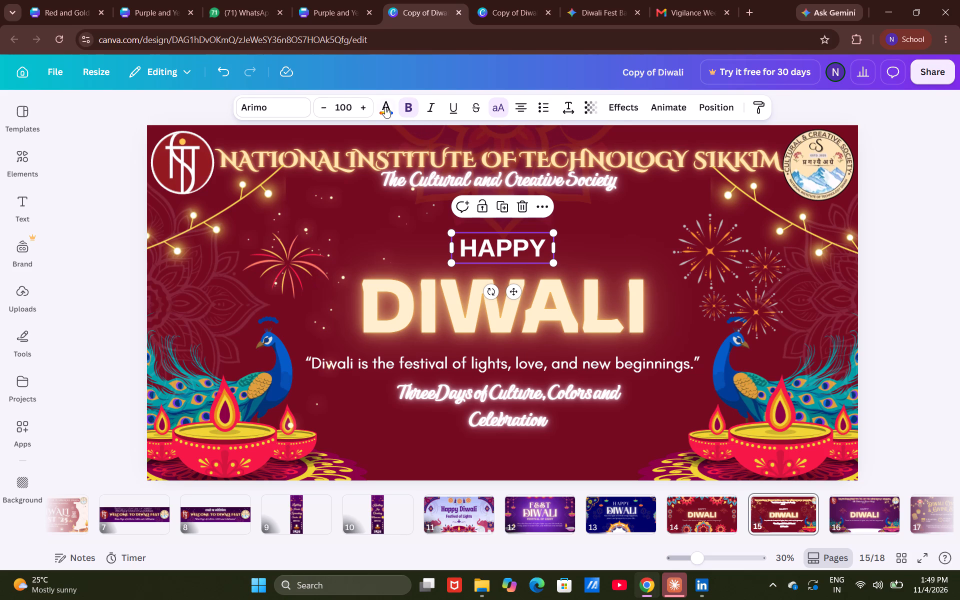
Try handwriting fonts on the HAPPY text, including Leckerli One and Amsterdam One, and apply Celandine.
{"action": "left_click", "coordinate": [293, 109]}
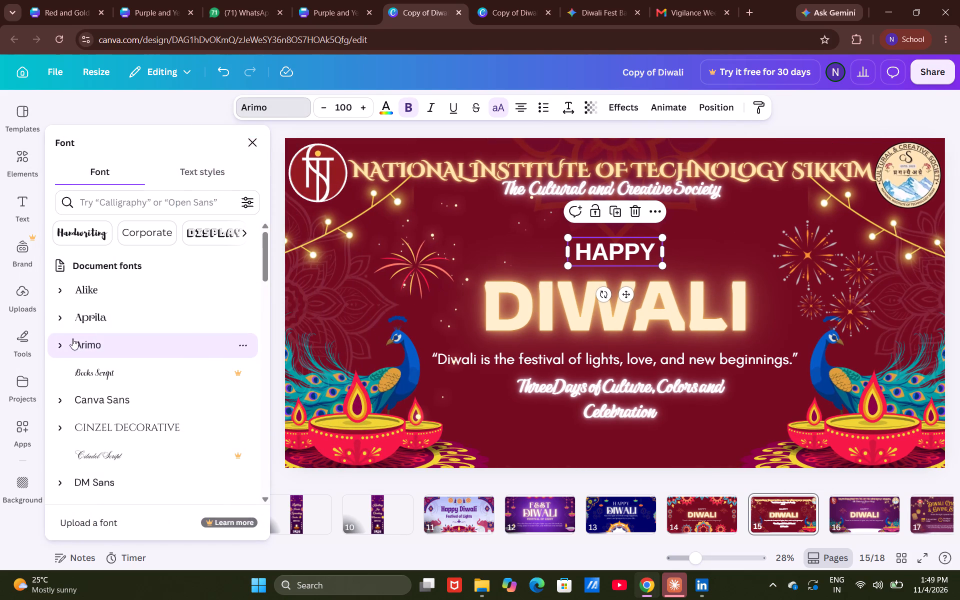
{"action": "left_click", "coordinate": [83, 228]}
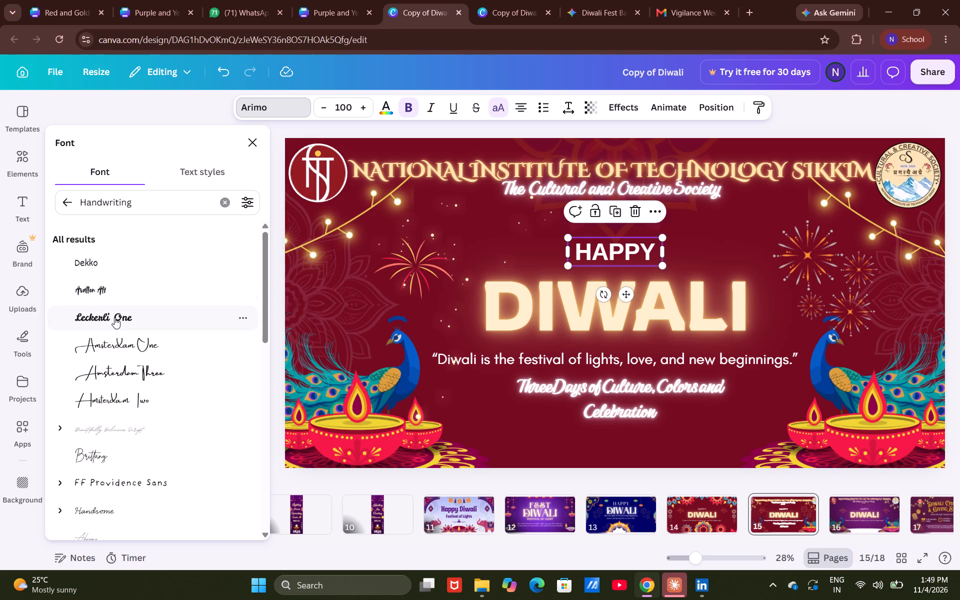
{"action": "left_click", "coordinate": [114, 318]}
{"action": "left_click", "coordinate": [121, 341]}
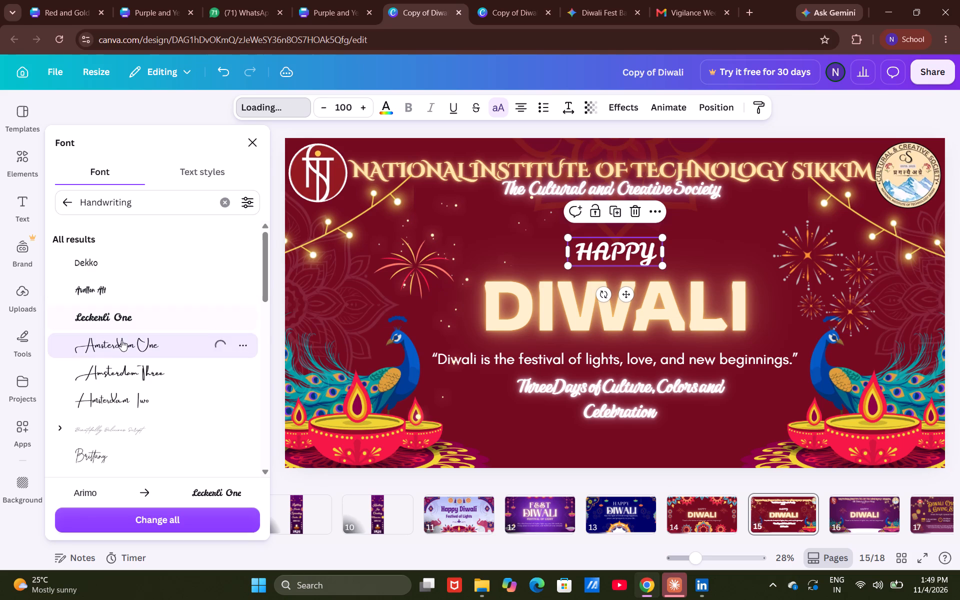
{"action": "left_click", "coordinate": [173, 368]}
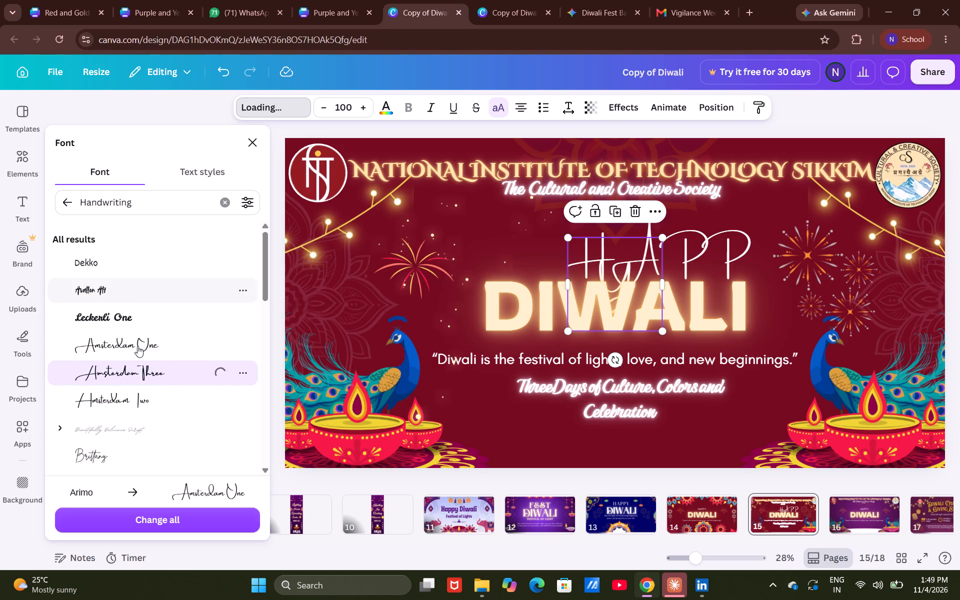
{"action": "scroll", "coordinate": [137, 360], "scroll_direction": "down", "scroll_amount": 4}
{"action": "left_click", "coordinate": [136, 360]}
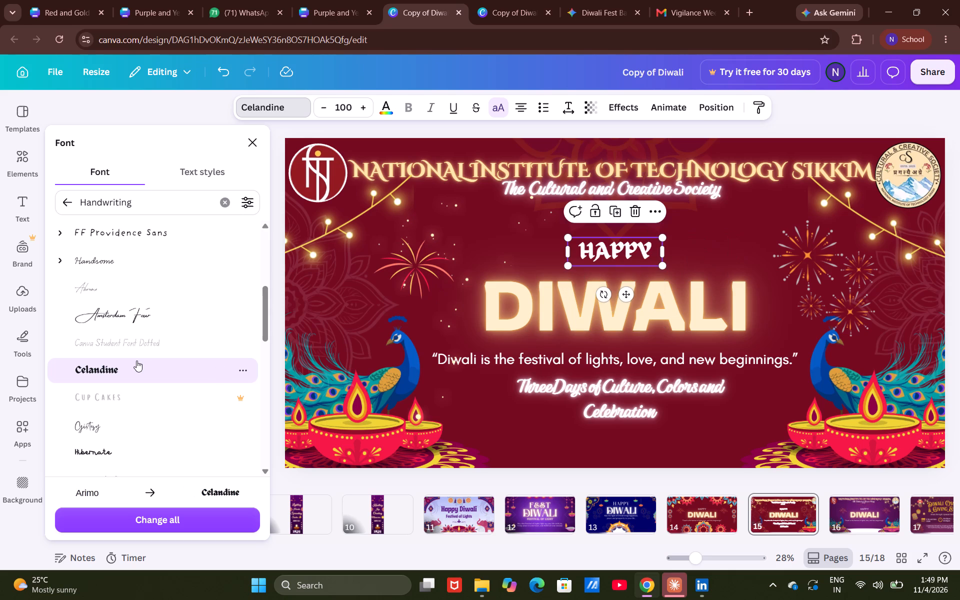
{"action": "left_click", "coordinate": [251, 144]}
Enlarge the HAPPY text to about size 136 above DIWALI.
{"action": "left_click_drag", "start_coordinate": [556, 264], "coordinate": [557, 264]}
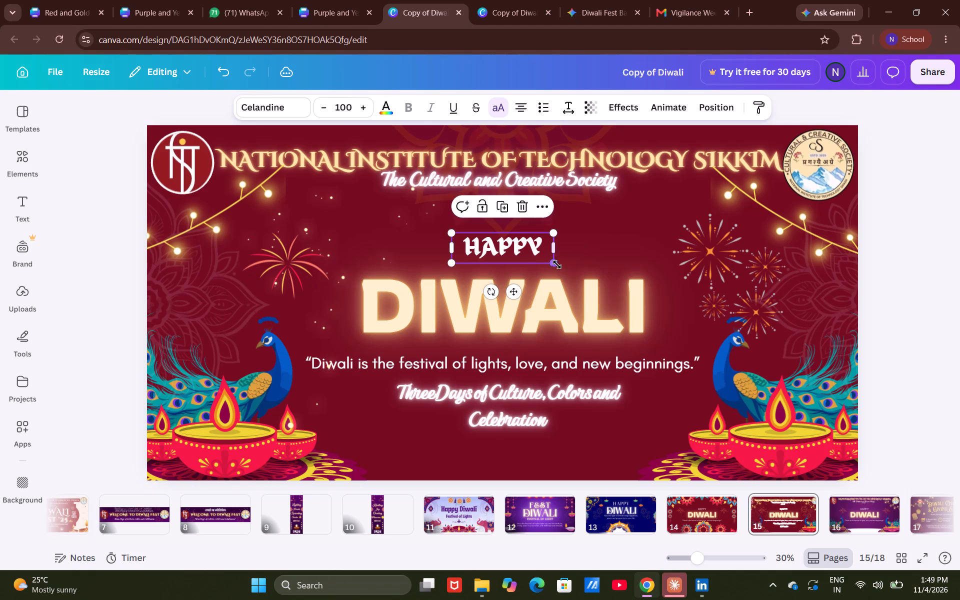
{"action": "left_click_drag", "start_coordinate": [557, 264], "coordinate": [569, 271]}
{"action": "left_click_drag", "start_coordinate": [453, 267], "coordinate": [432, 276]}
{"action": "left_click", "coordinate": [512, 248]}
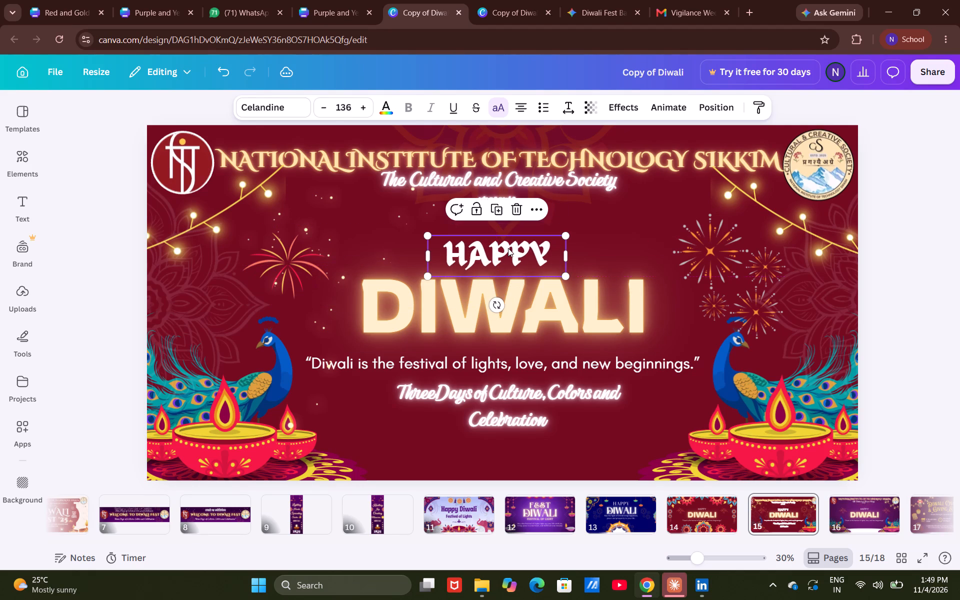
Copy the golden Happy Diwali heading from the Purple and Yellow Traditional Diwali Celebration Banner and paste it onto page 15.
{"action": "left_click", "coordinate": [343, 0]}
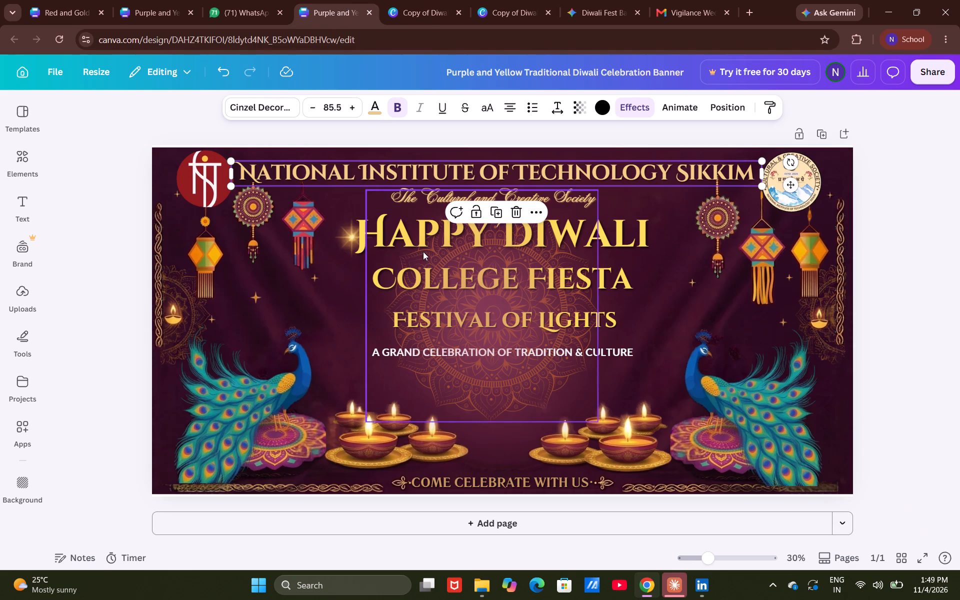
{"action": "left_click", "coordinate": [407, 239]}
{"action": "left_click", "coordinate": [533, 225]}
{"action": "left_click", "coordinate": [642, 228]}
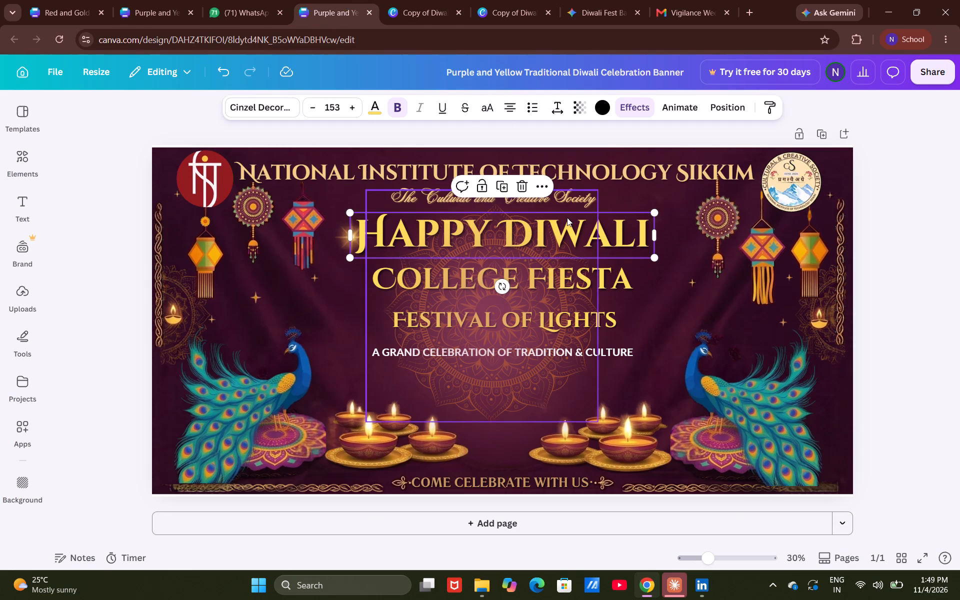
{"action": "key", "text": "ctrl+c"}
{"action": "left_click", "coordinate": [424, 0]}
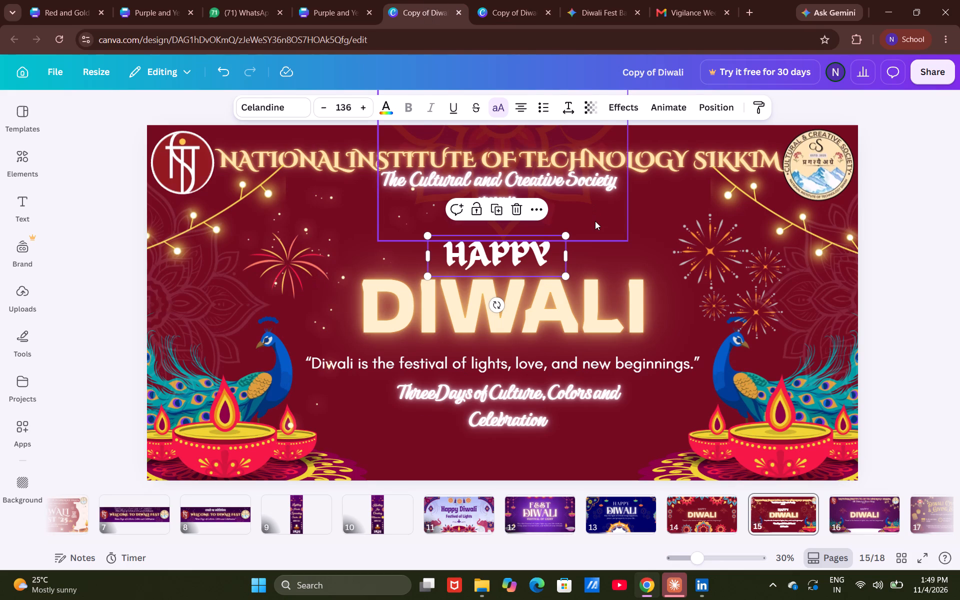
{"action": "key", "text": "ctrl+v"}
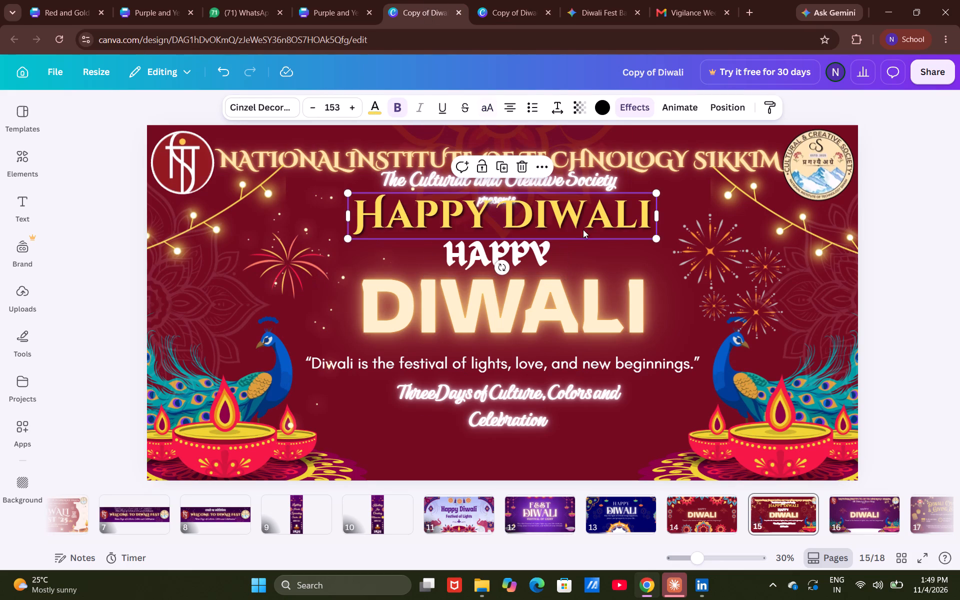
Delete the white HAPPY text and move the pasted golden heading into its place just above DIWALI.
{"action": "left_click", "coordinate": [539, 246]}
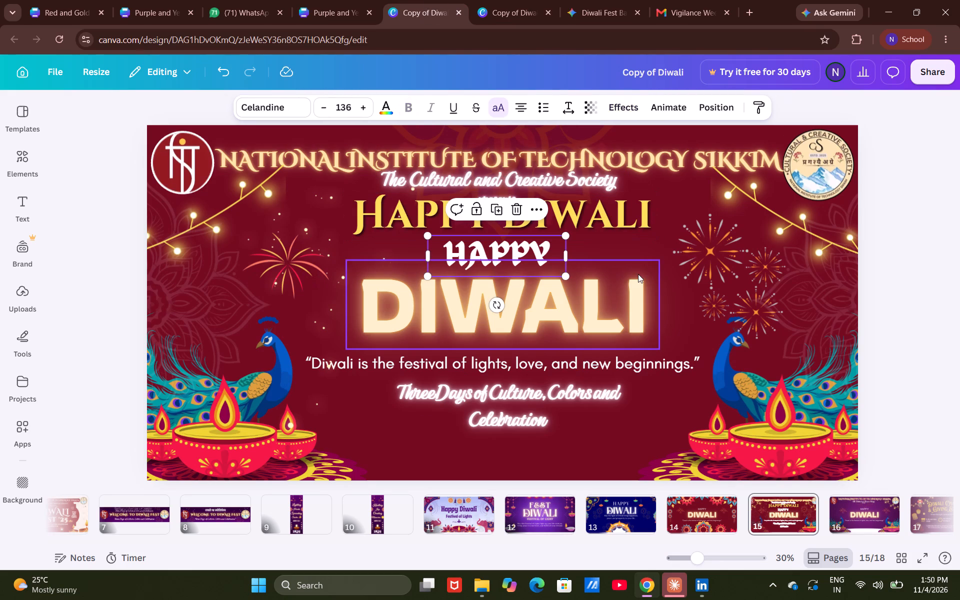
{"action": "key", "text": "BackSpace"}
{"action": "left_click_drag", "start_coordinate": [470, 216], "coordinate": [475, 240]}
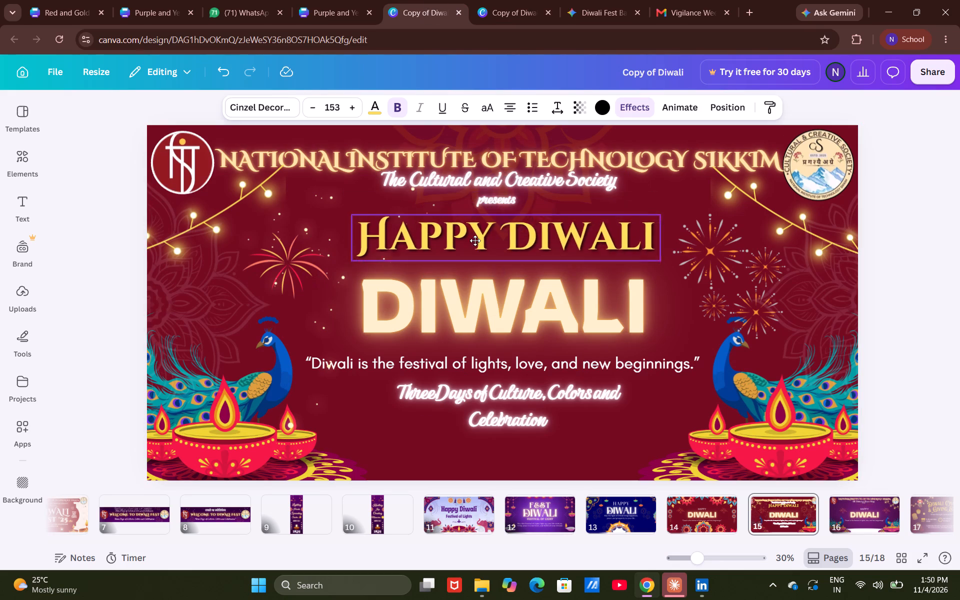
{"action": "left_click_drag", "start_coordinate": [475, 240], "coordinate": [501, 246]}
Shorten the pasted golden heading's text to just Happy.
{"action": "left_click", "coordinate": [677, 269]}
{"action": "left_click", "coordinate": [659, 257]}
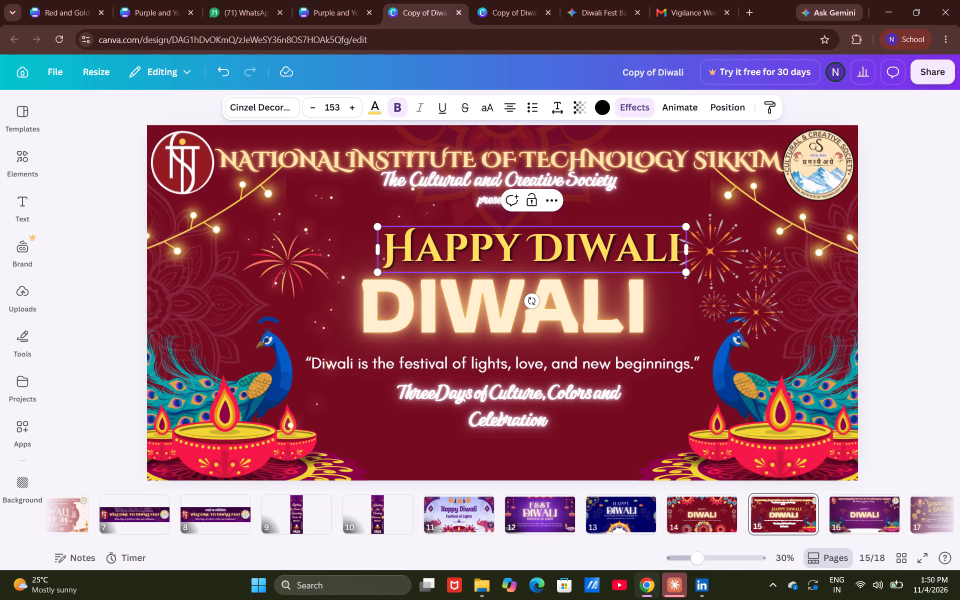
{"action": "key", "text": "Right"}
{"action": "key", "text": "BackSpace"}
{"action": "key", "text": "BackSpace"}
{"action": "key", "text": "BackSpace"}
{"action": "key", "text": "BackSpace"}
{"action": "key", "text": "BackSpace"}
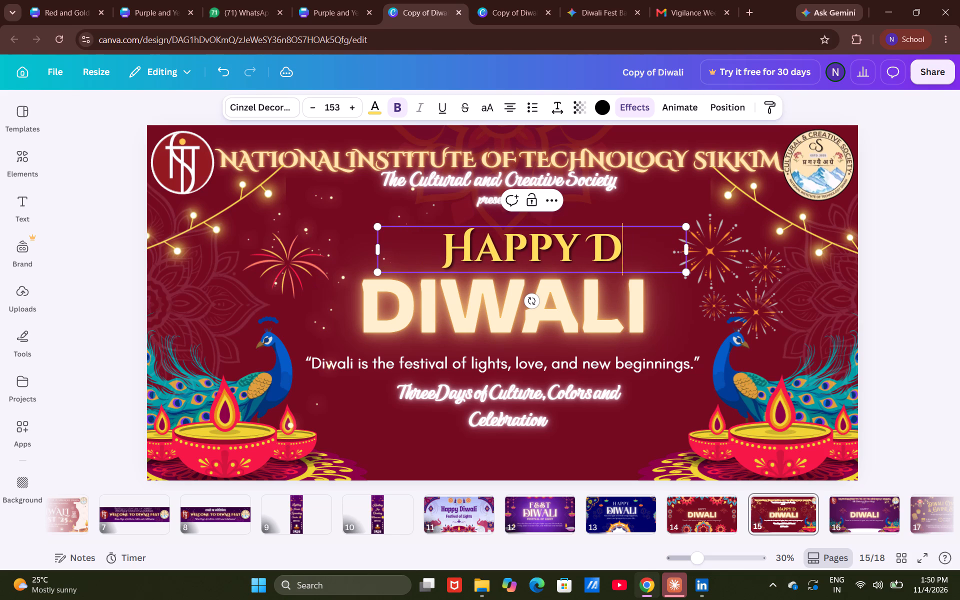
{"action": "key", "text": "BackSpace"}
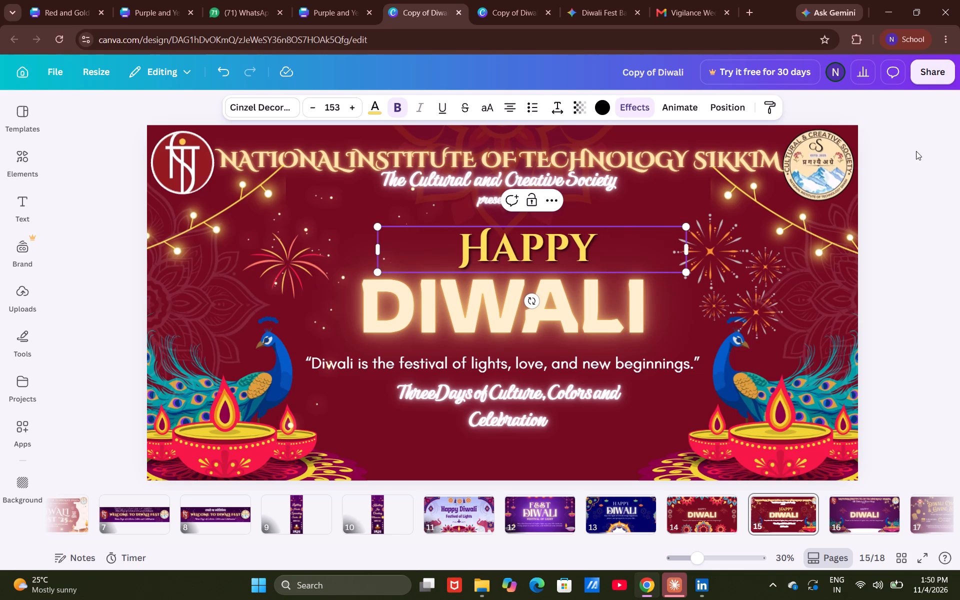
{"action": "left_click", "coordinate": [918, 142]}
Reposition the golden Happy heading so it sits centred directly above DIWALI on page 15.
{"action": "left_click", "coordinate": [538, 244]}
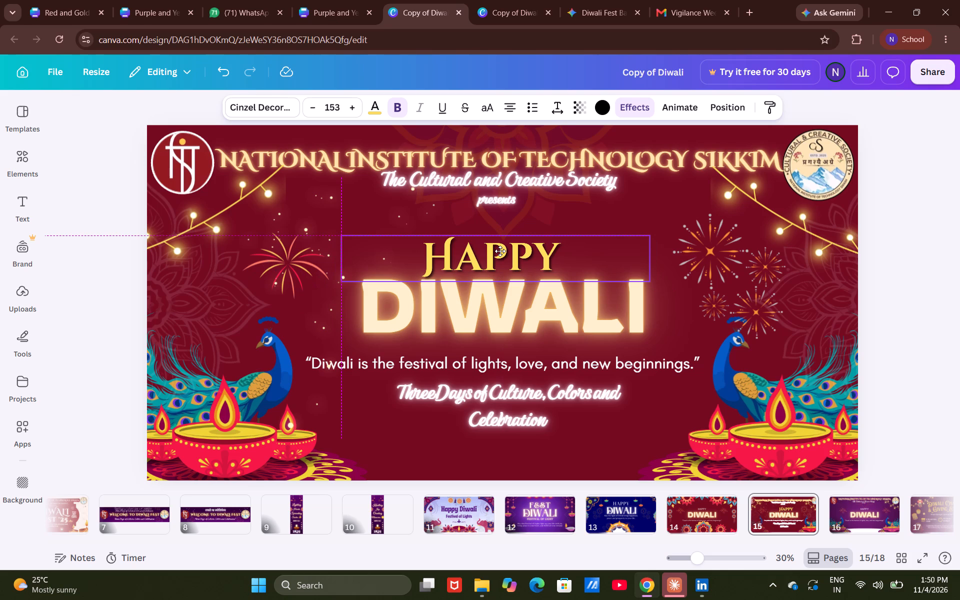
{"action": "left_click", "coordinate": [902, 242]}
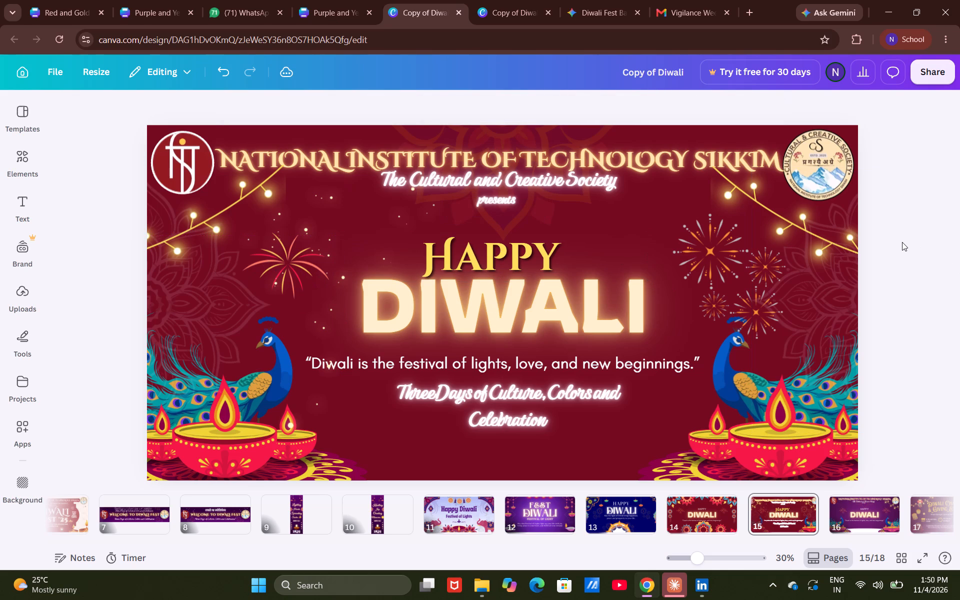
{"action": "left_click_drag", "start_coordinate": [485, 251], "coordinate": [486, 249]}
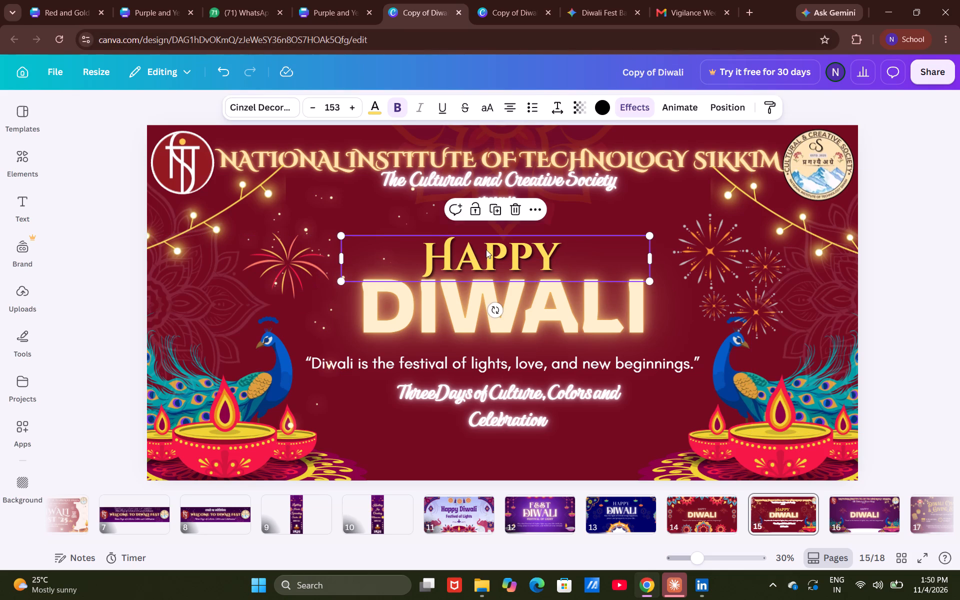
{"action": "left_click_drag", "start_coordinate": [486, 249], "coordinate": [486, 239]}
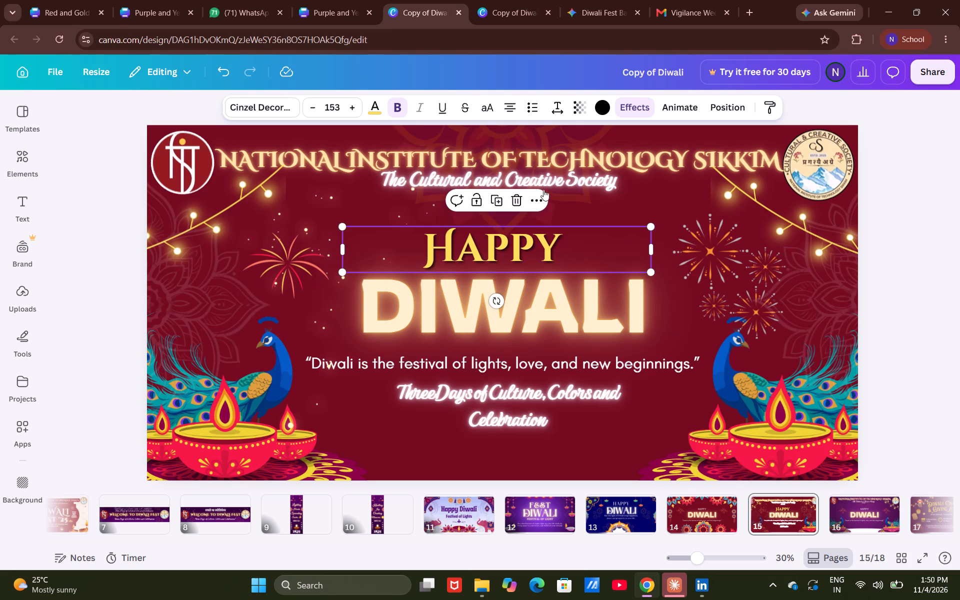
{"action": "left_click", "coordinate": [892, 236]}
{"action": "left_click_drag", "start_coordinate": [478, 237], "coordinate": [480, 244]}
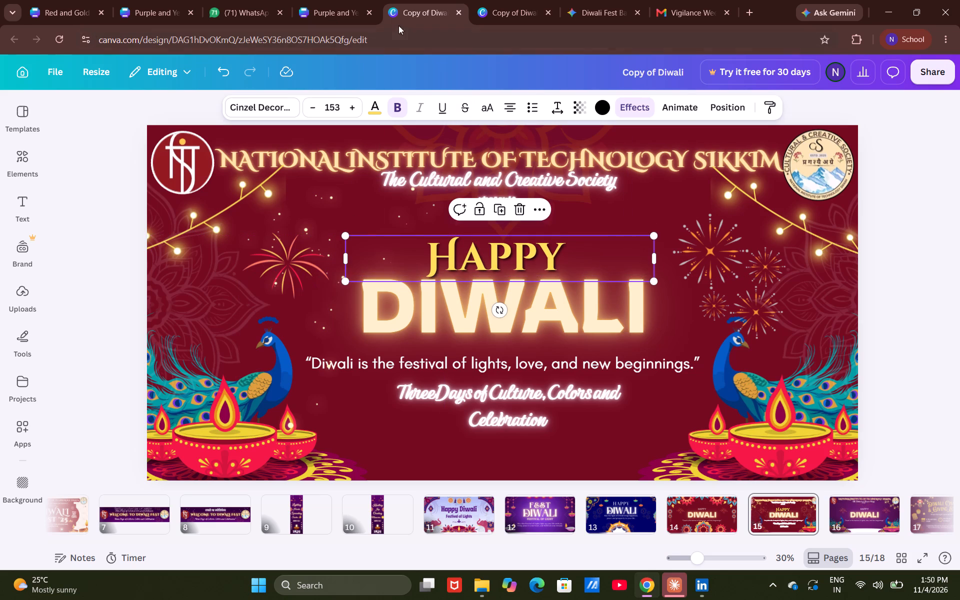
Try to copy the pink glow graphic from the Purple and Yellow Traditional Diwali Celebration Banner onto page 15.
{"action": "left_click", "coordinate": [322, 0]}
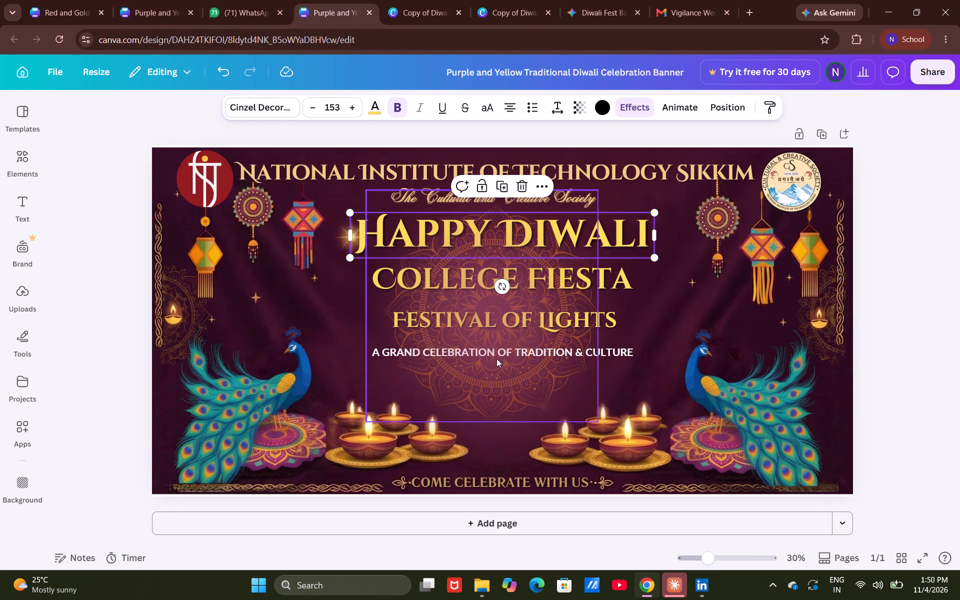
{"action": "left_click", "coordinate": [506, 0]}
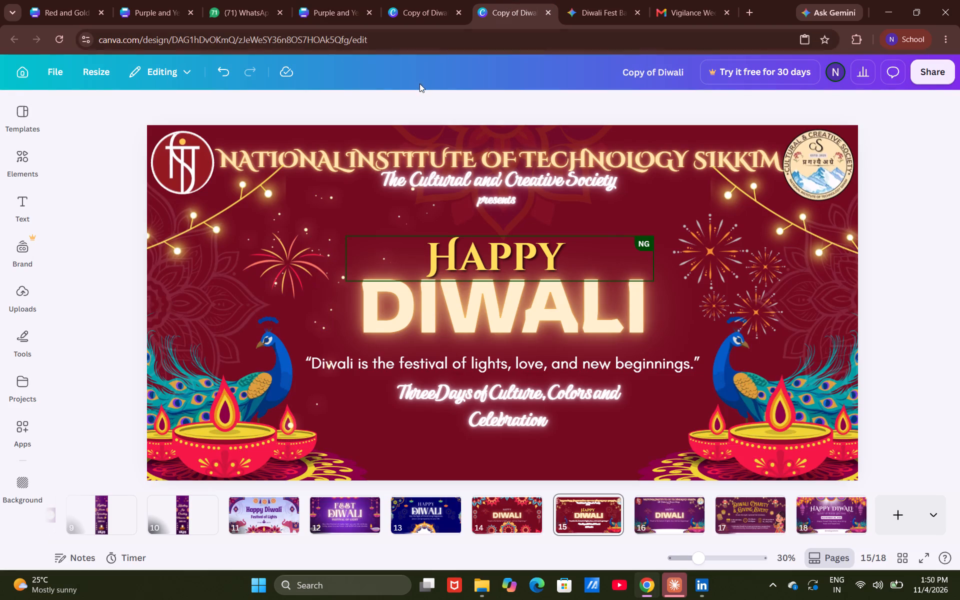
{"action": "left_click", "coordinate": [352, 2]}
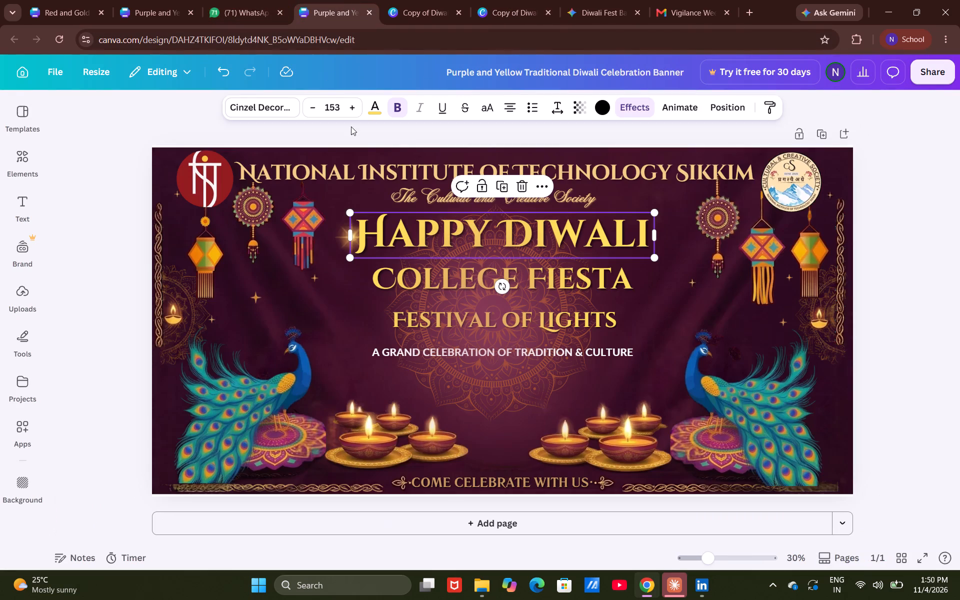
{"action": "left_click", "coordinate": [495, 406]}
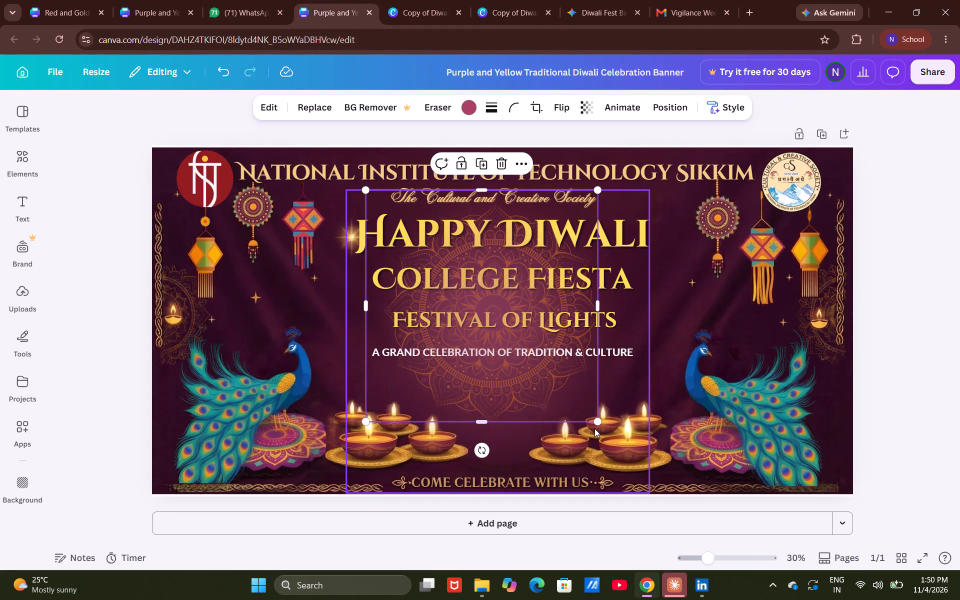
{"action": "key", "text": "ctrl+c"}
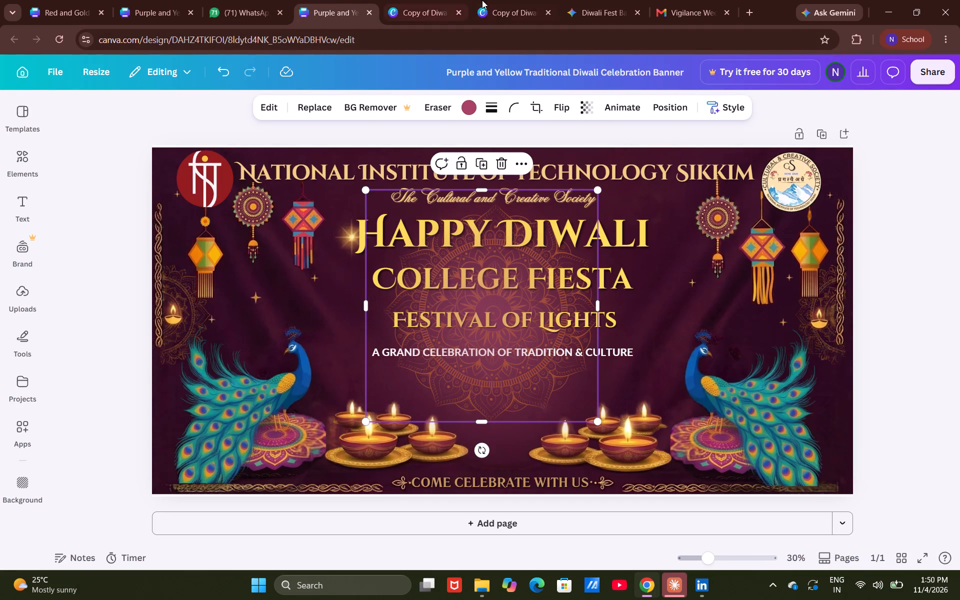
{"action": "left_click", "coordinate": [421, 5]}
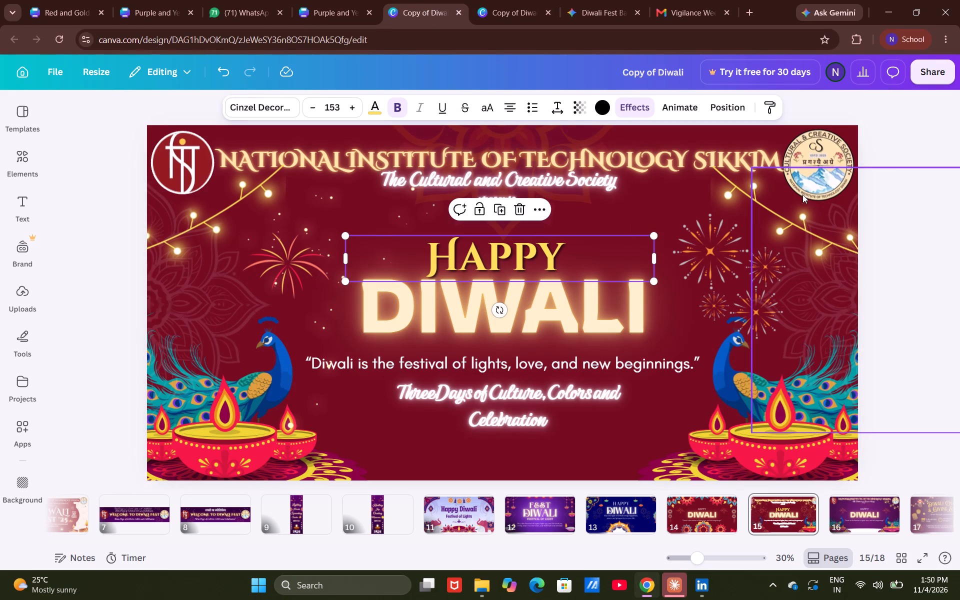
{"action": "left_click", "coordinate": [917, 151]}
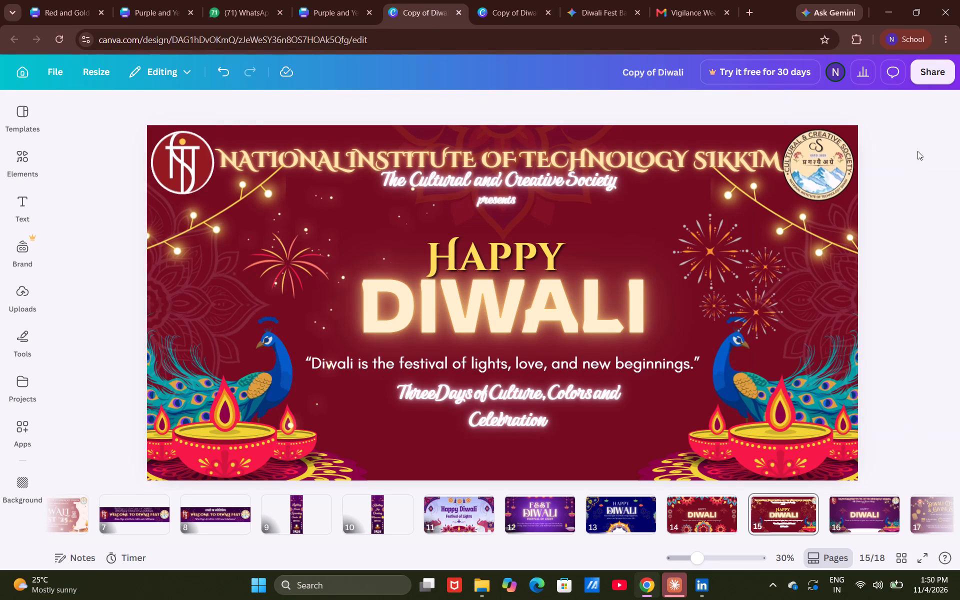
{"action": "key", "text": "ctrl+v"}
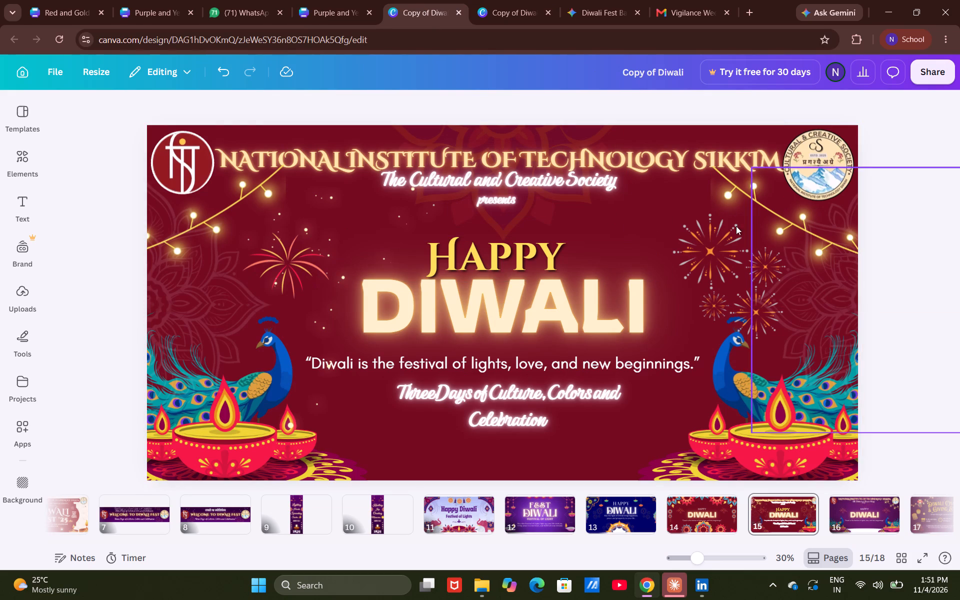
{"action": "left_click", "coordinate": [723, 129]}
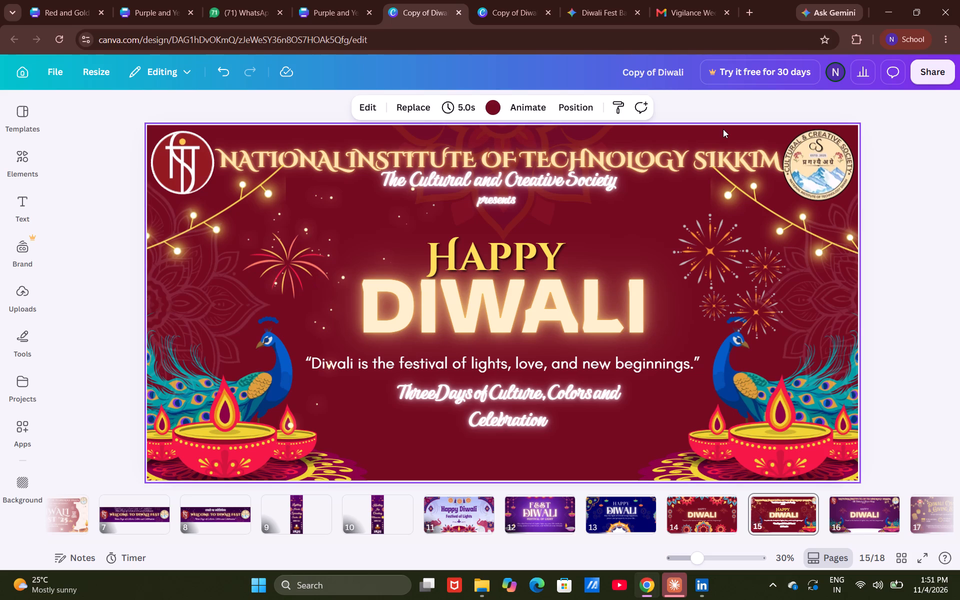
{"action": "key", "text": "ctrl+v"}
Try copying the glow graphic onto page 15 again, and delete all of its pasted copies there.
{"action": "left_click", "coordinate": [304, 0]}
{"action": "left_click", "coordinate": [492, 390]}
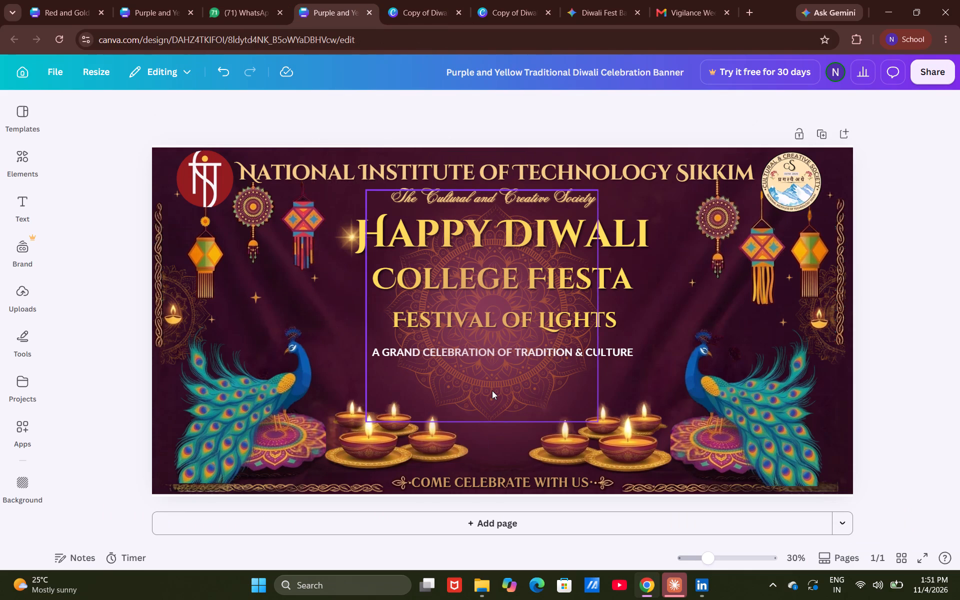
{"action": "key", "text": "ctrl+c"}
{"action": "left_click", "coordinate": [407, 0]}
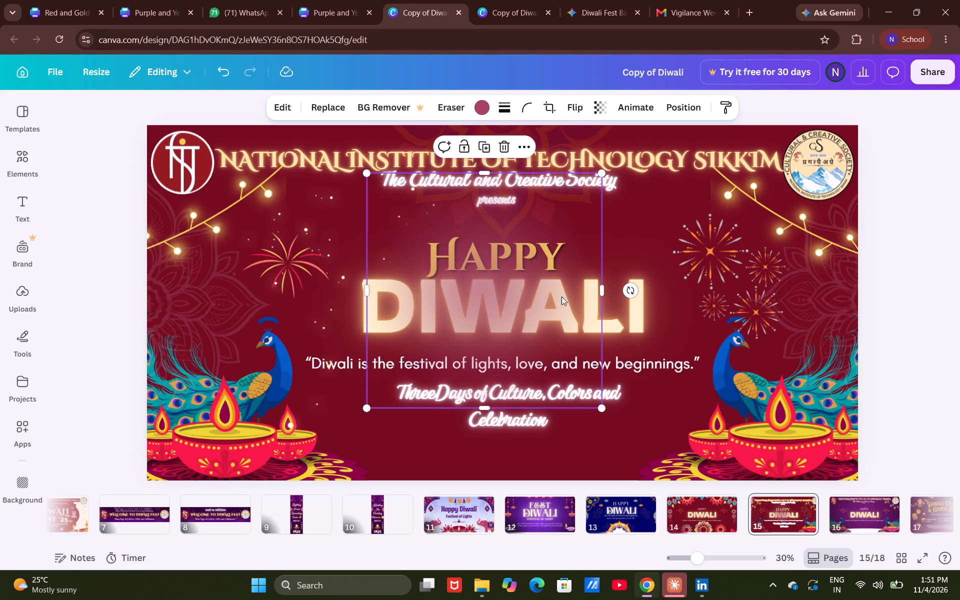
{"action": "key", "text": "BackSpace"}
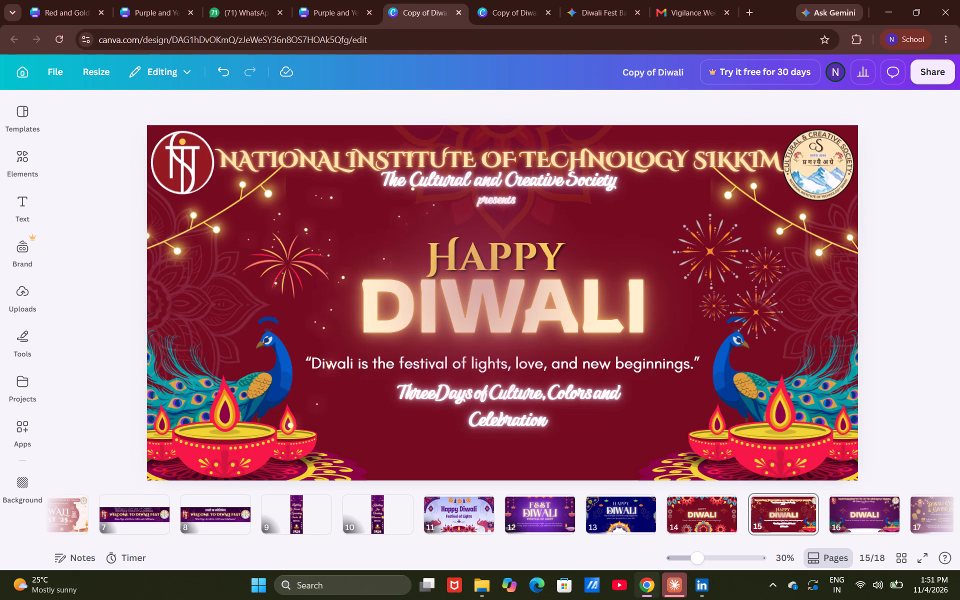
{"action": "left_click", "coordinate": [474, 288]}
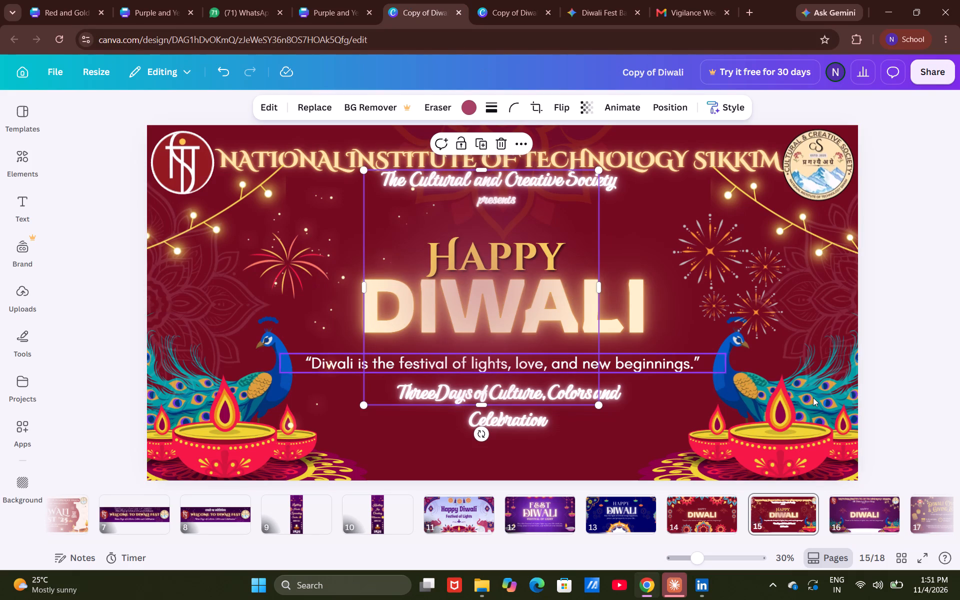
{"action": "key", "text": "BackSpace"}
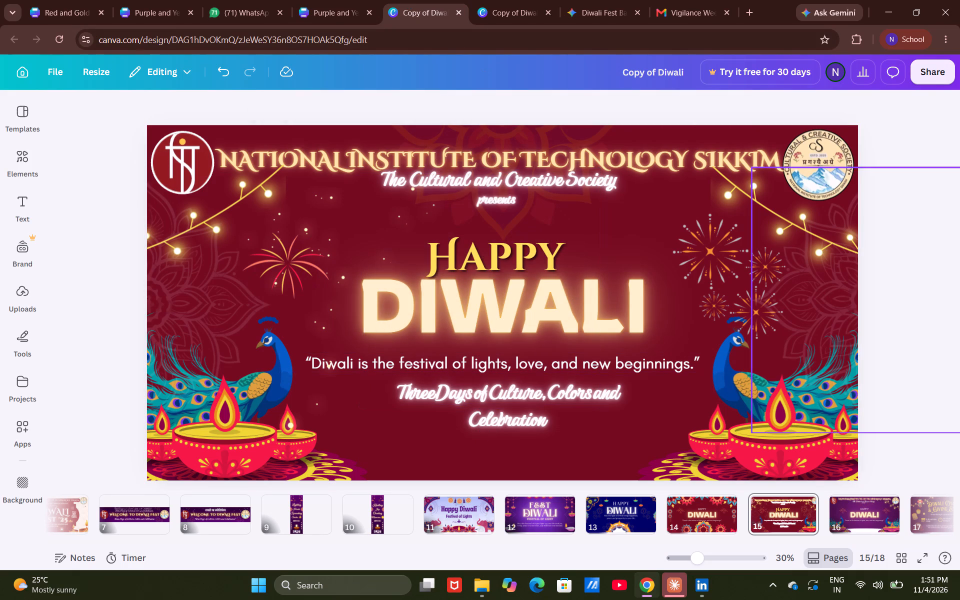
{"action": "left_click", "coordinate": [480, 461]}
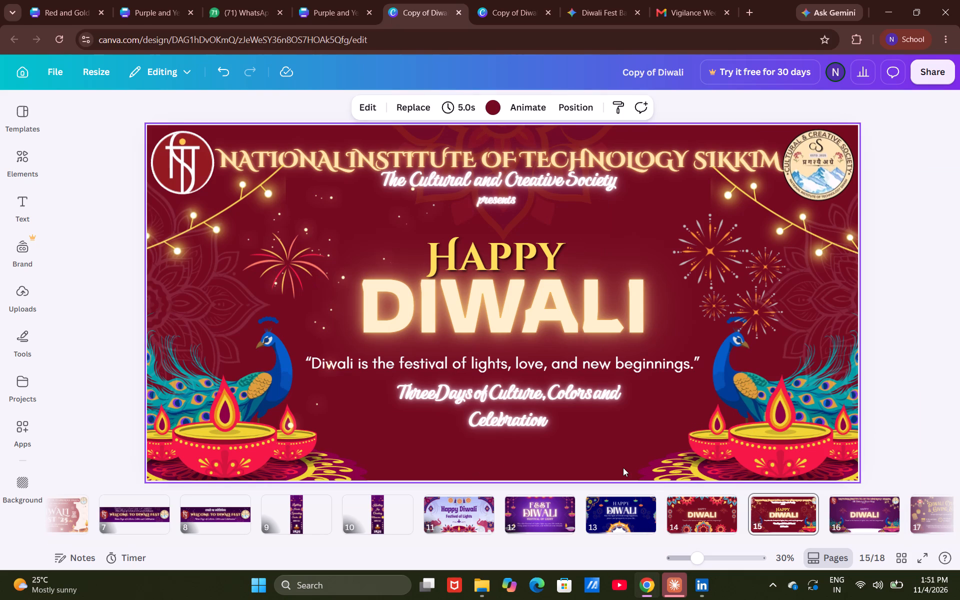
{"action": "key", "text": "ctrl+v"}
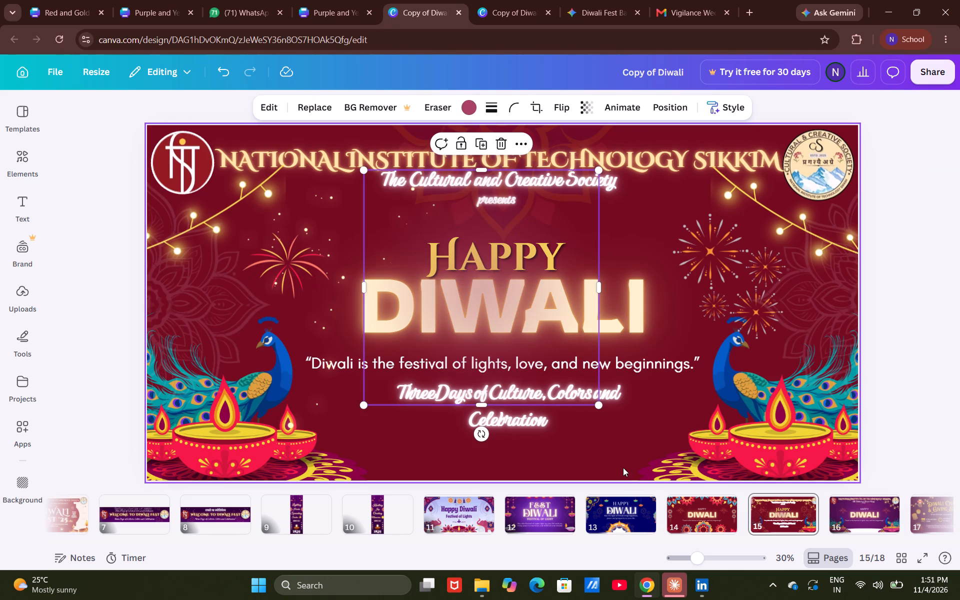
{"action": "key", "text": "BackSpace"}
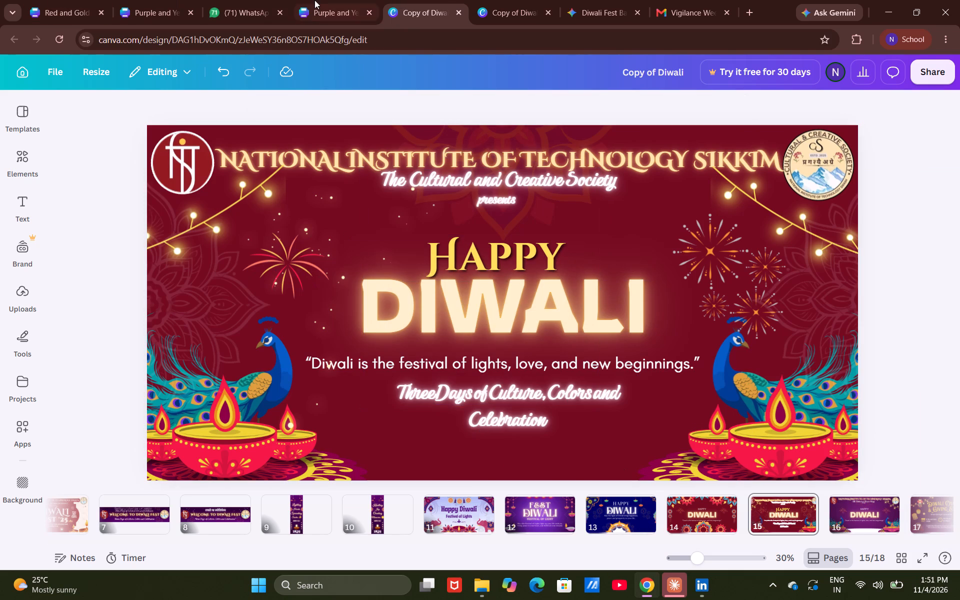
Shift the glow aside in the Purple and Yellow Traditional Diwali Celebration Banner and copy the central mandala onto page 15.
{"action": "left_click", "coordinate": [312, 0]}
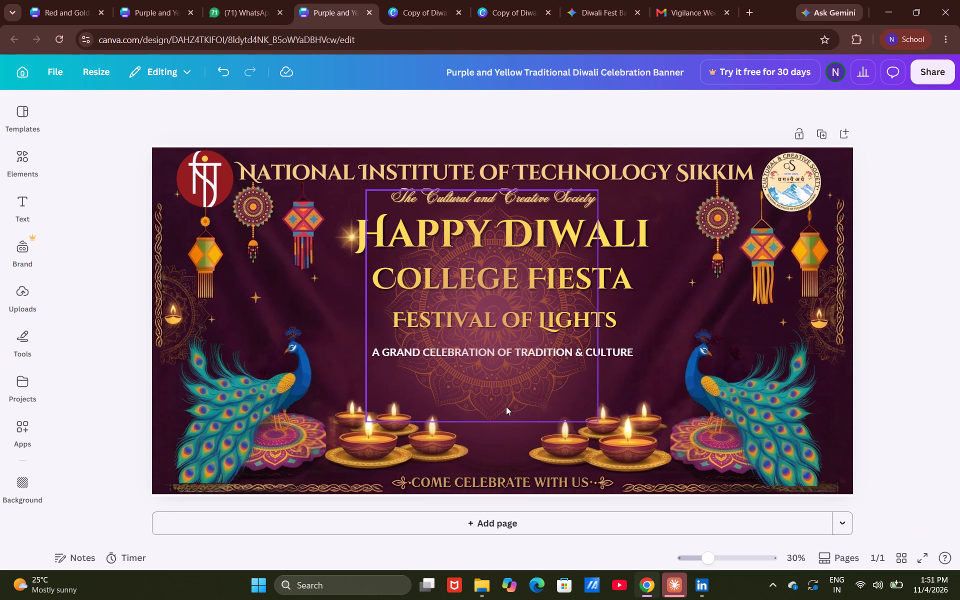
{"action": "left_click", "coordinate": [506, 406]}
{"action": "left_click_drag", "start_coordinate": [500, 392], "coordinate": [300, 365]}
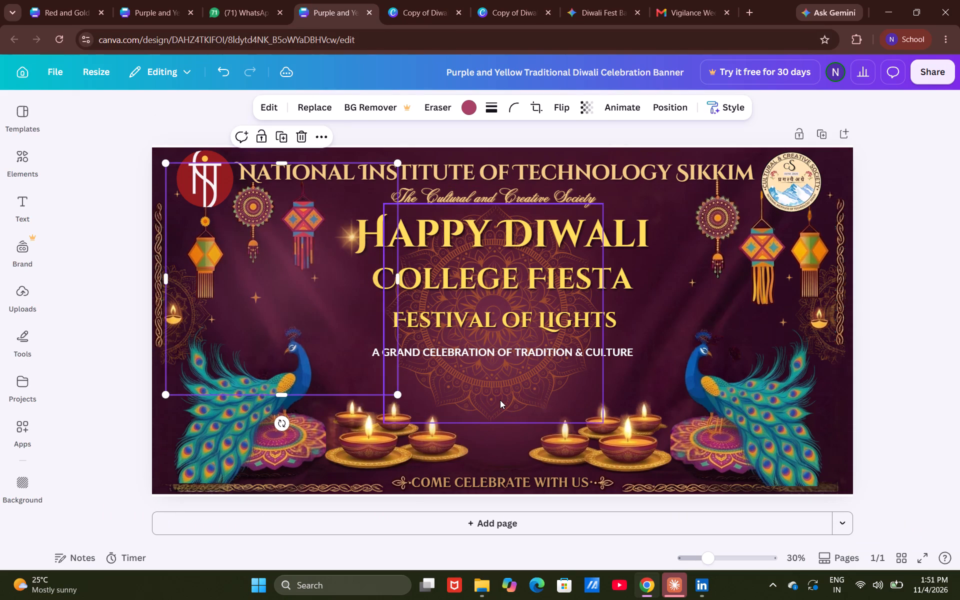
{"action": "left_click", "coordinate": [500, 400]}
{"action": "key", "text": "ctrl+c"}
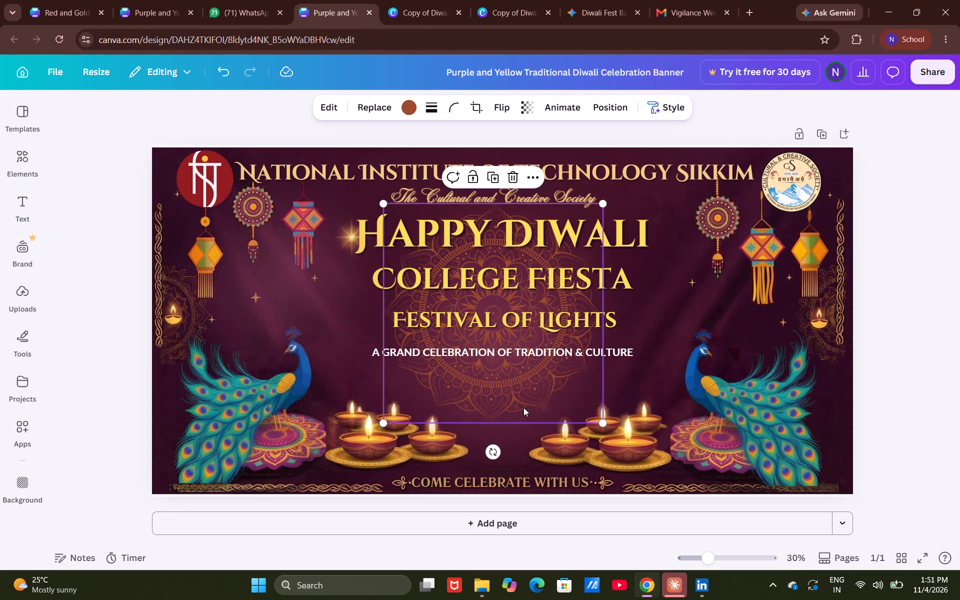
{"action": "left_click", "coordinate": [398, 0]}
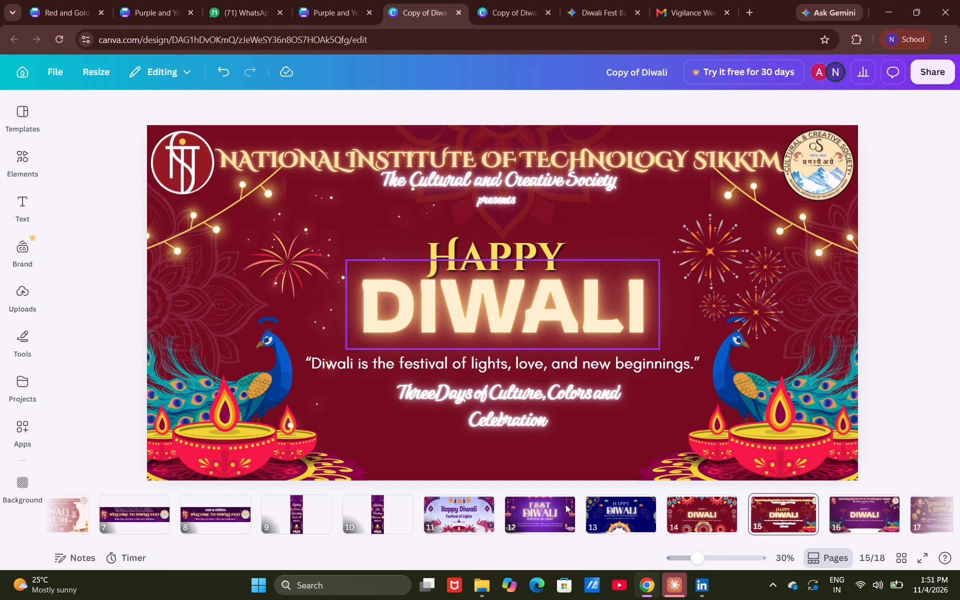
{"action": "key", "text": "ctrl+v"}
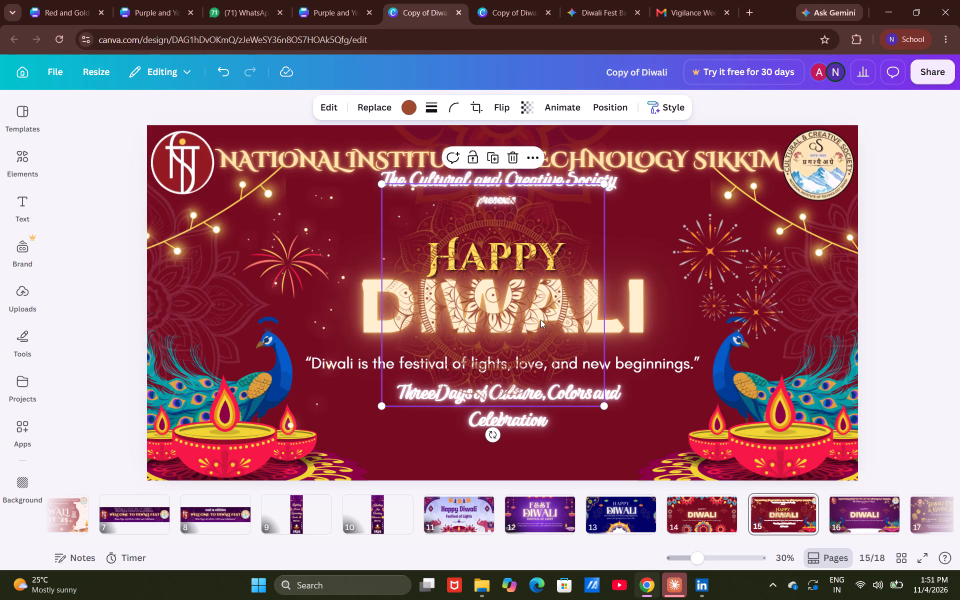
Send the pasted mandala backward through the layers until it lies behind all the text on page 15.
{"action": "left_click", "coordinate": [527, 164]}
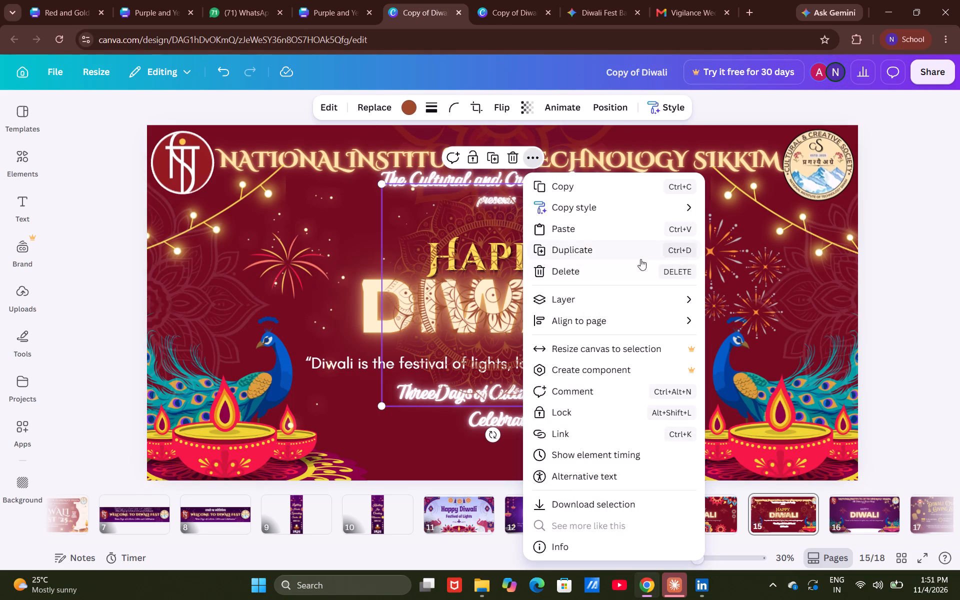
{"action": "left_click", "coordinate": [605, 304]}
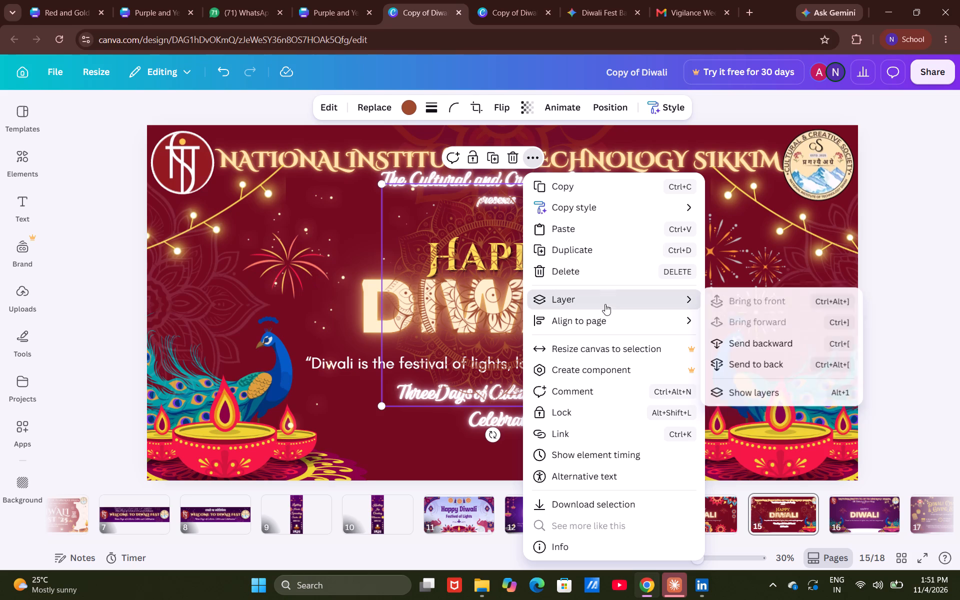
{"action": "left_click", "coordinate": [753, 340]}
{"action": "double_click", "coordinate": [753, 340]}
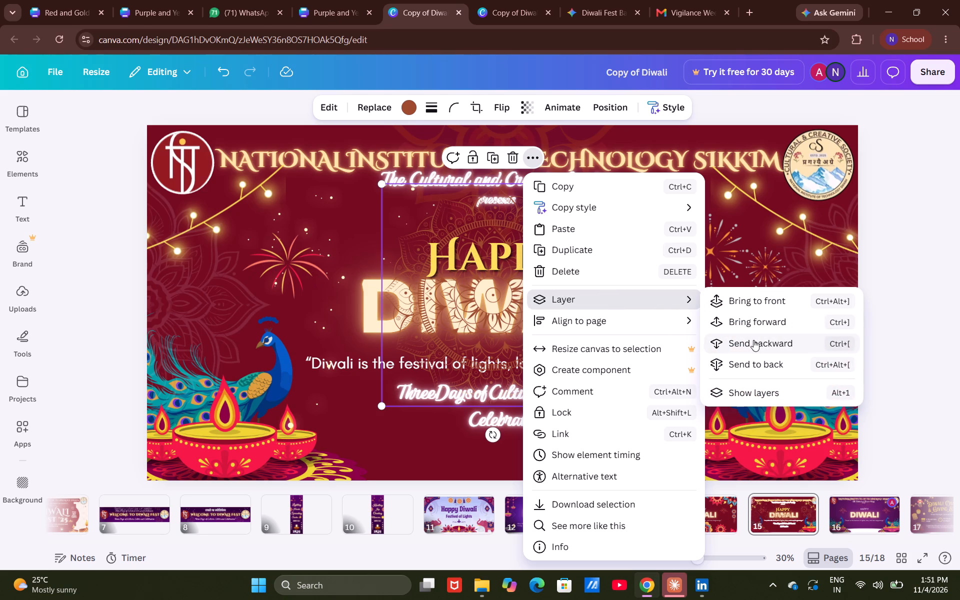
{"action": "triple_click", "coordinate": [753, 340]}
{"action": "triple_click", "coordinate": [753, 340]}
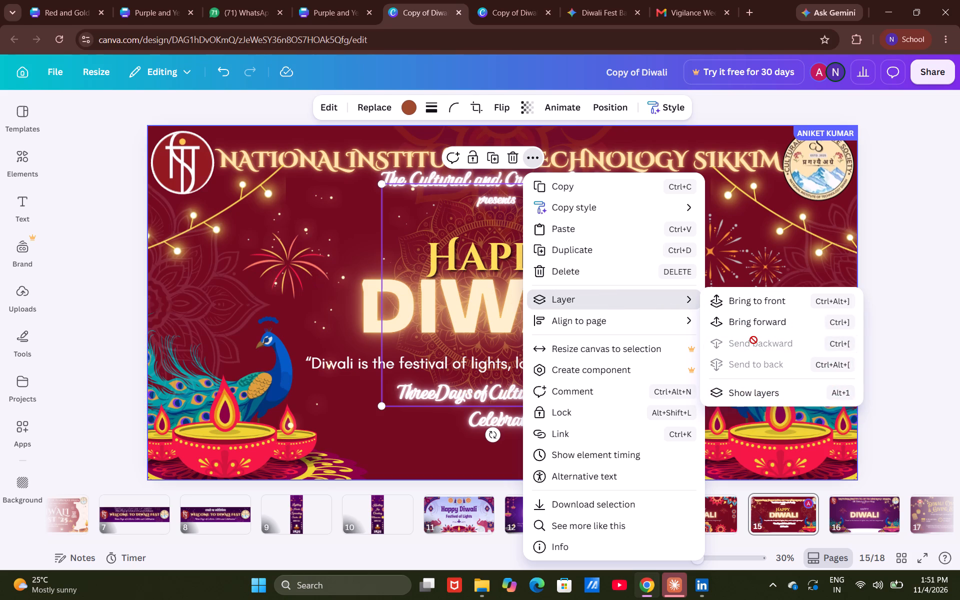
{"action": "left_click", "coordinate": [903, 160]}
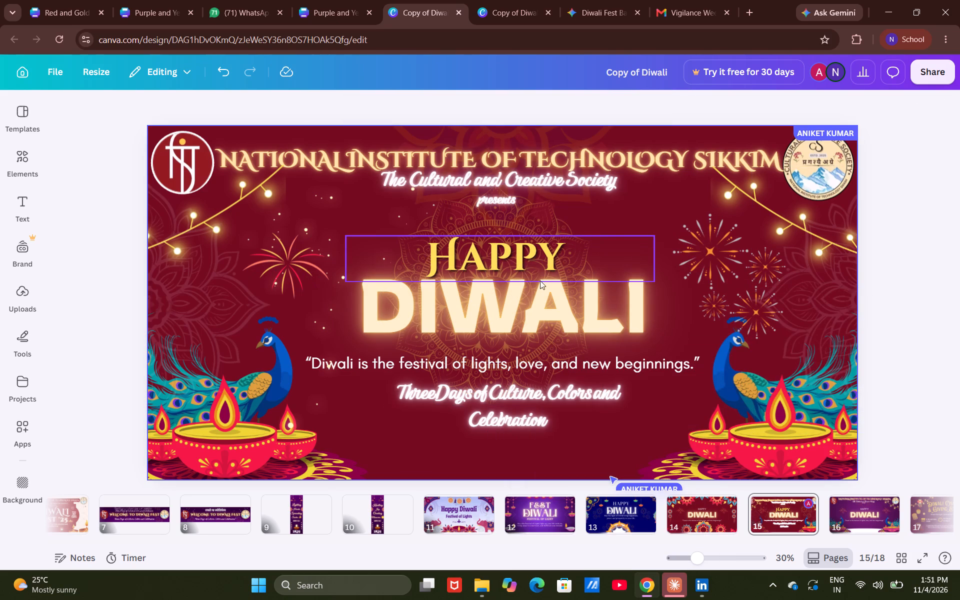
Move the mandala slightly down and left behind the Happy Diwali heading, about 152.9 from the neighbouring elements on both sides.
{"action": "left_click", "coordinate": [484, 377]}
{"action": "left_click_drag", "start_coordinate": [484, 377], "coordinate": [482, 393]}
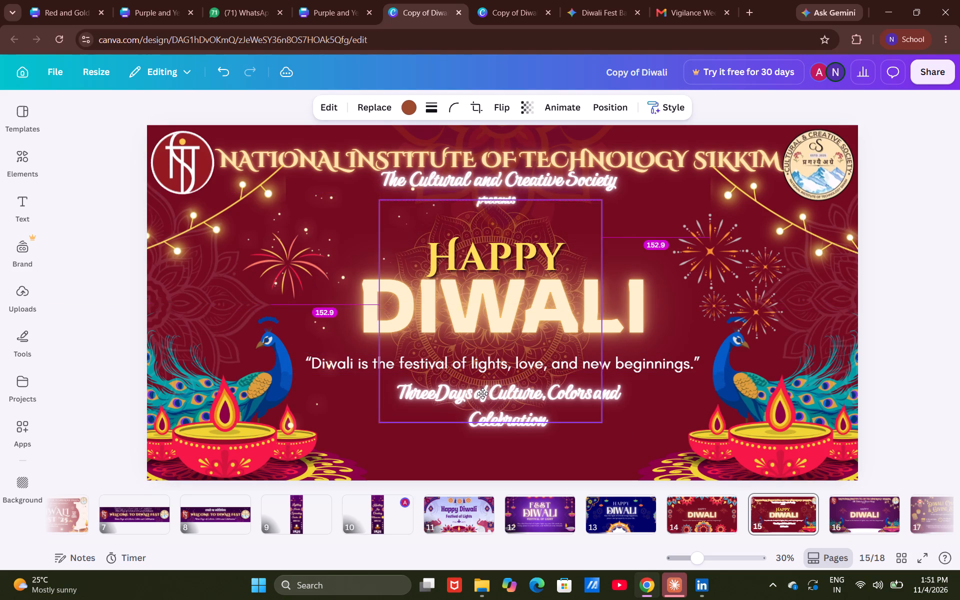
Nudge the mandala behind the Happy Diwali heading slightly right on page 15 and set its transparency to 96.
{"action": "left_click_drag", "start_coordinate": [482, 393], "coordinate": [487, 395]}
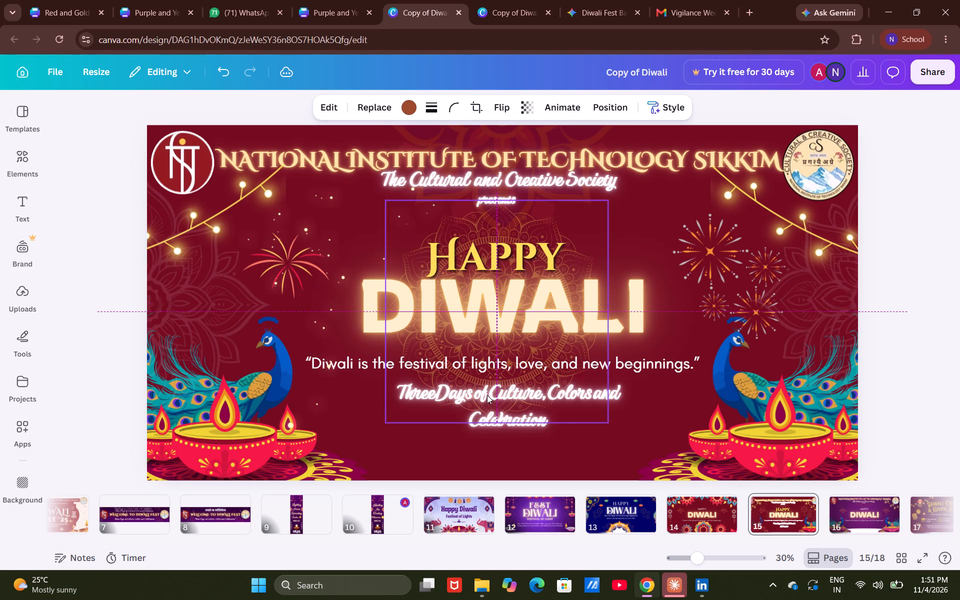
{"action": "left_click", "coordinate": [529, 116]}
{"action": "left_click_drag", "start_coordinate": [552, 162], "coordinate": [535, 166]}
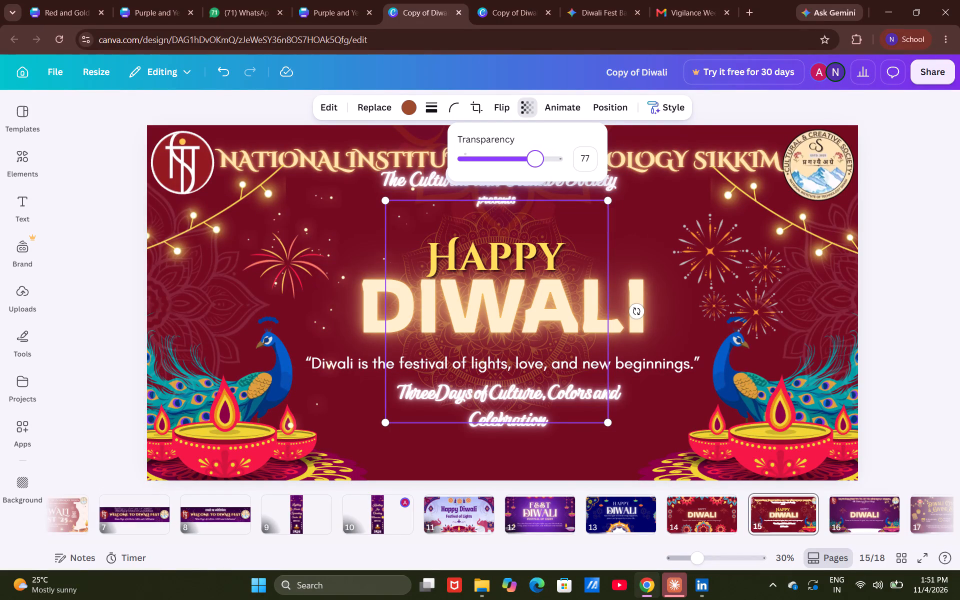
{"action": "left_click_drag", "start_coordinate": [535, 166], "coordinate": [541, 168]}
{"action": "left_click_drag", "start_coordinate": [541, 168], "coordinate": [553, 167]}
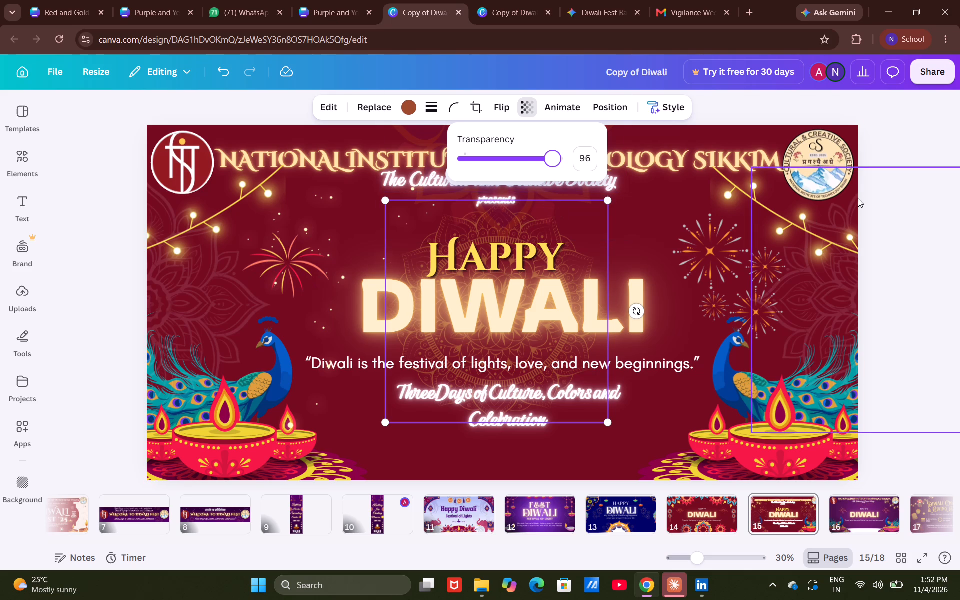
{"action": "left_click", "coordinate": [886, 141]}
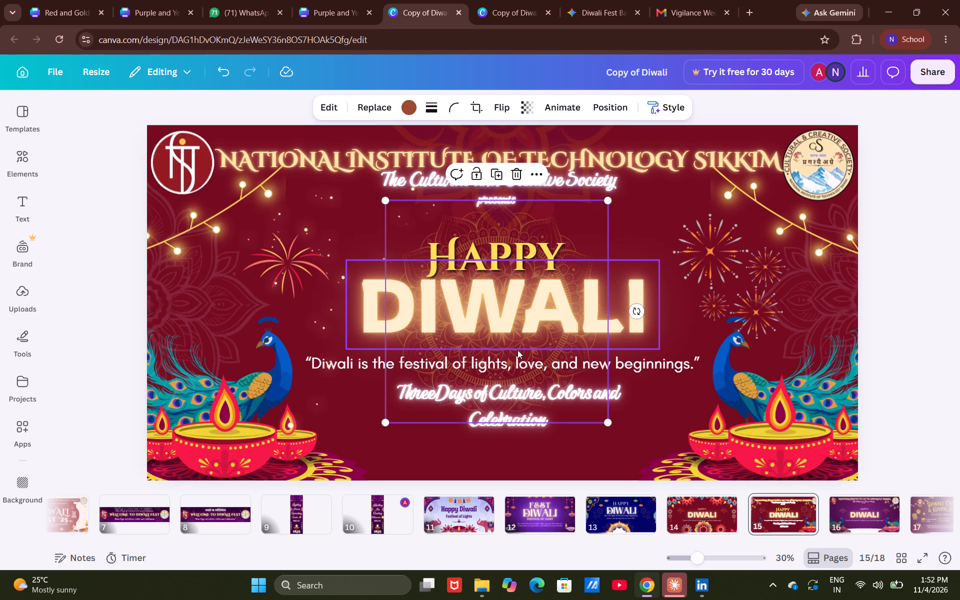
Enlarge the mandala slightly from its lower-left corner.
{"action": "left_click", "coordinate": [384, 422]}
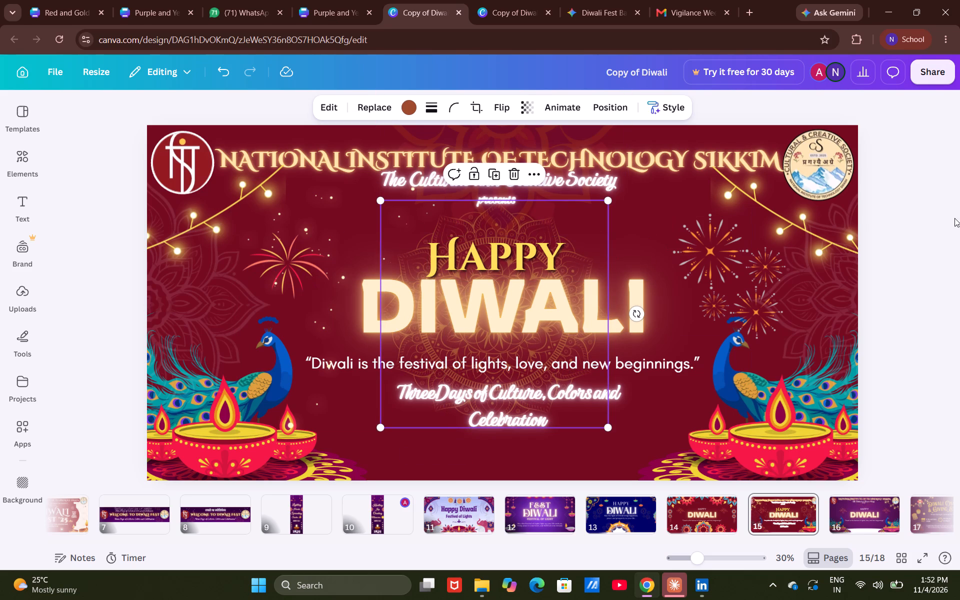
{"action": "left_click", "coordinate": [905, 205]}
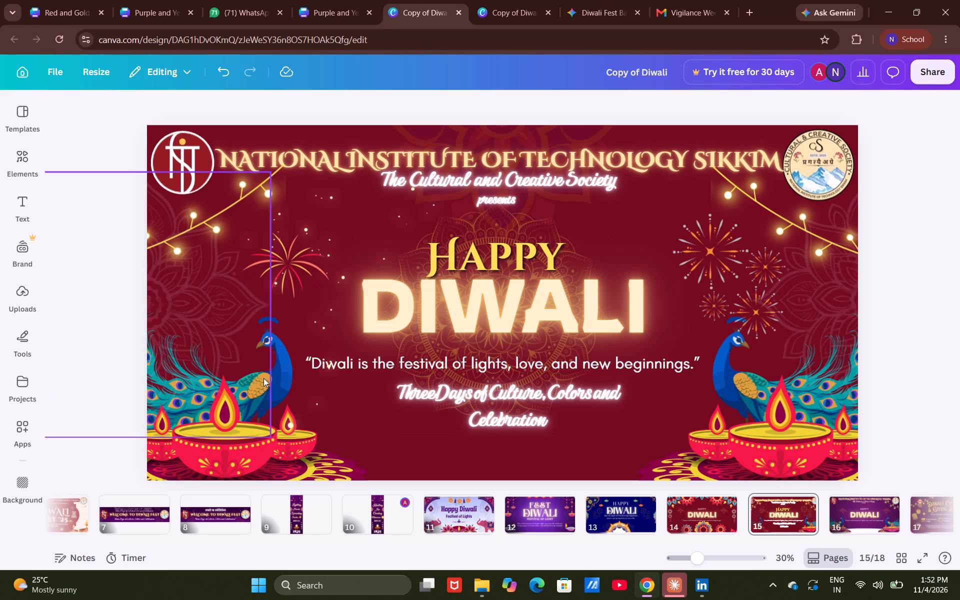
Look through pages 7, 1, 2 and 3 to examine the earlier Diwali Fest banners and their "Three Days" taglines.
{"action": "scroll", "coordinate": [306, 439], "scroll_direction": "up", "scroll_amount": 20}
{"action": "scroll", "coordinate": [306, 439], "scroll_direction": "up", "scroll_amount": 8}
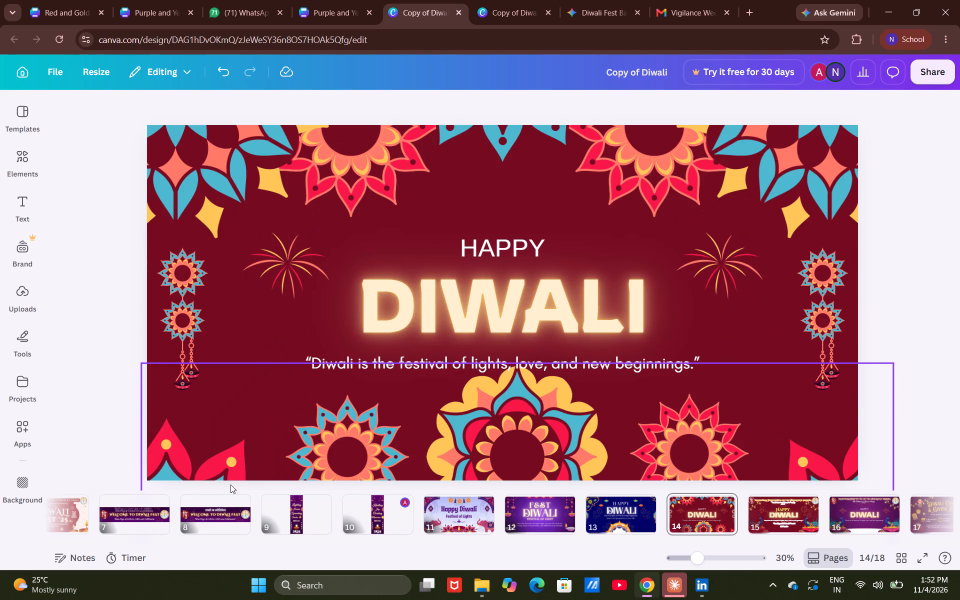
{"action": "left_click", "coordinate": [139, 512]}
{"action": "scroll", "coordinate": [105, 518], "scroll_direction": "up", "scroll_amount": 8}
{"action": "scroll", "coordinate": [189, 481], "scroll_direction": "down", "scroll_amount": 5}
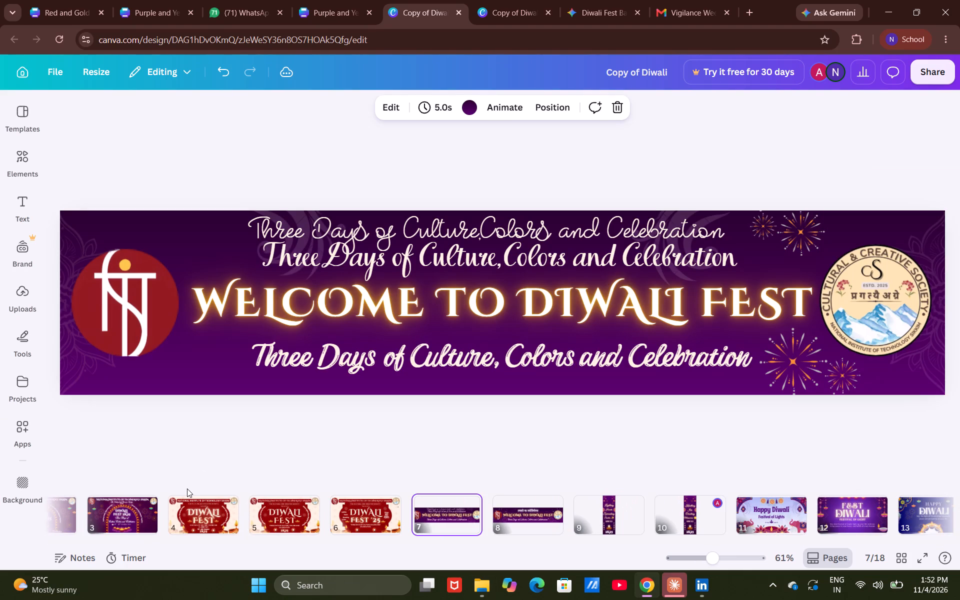
{"action": "scroll", "coordinate": [164, 550], "scroll_direction": "down", "scroll_amount": 3}
{"action": "scroll", "coordinate": [158, 520], "scroll_direction": "up", "scroll_amount": 5}
{"action": "scroll", "coordinate": [158, 520], "scroll_direction": "down", "scroll_amount": 2}
{"action": "scroll", "coordinate": [158, 520], "scroll_direction": "up", "scroll_amount": 5}
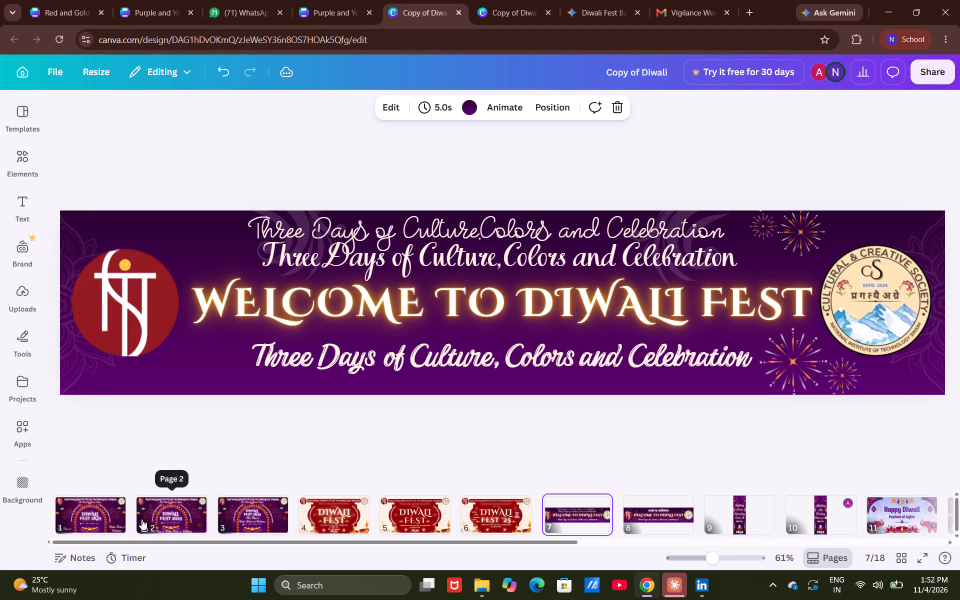
{"action": "left_click", "coordinate": [109, 518]}
{"action": "left_click", "coordinate": [163, 525]}
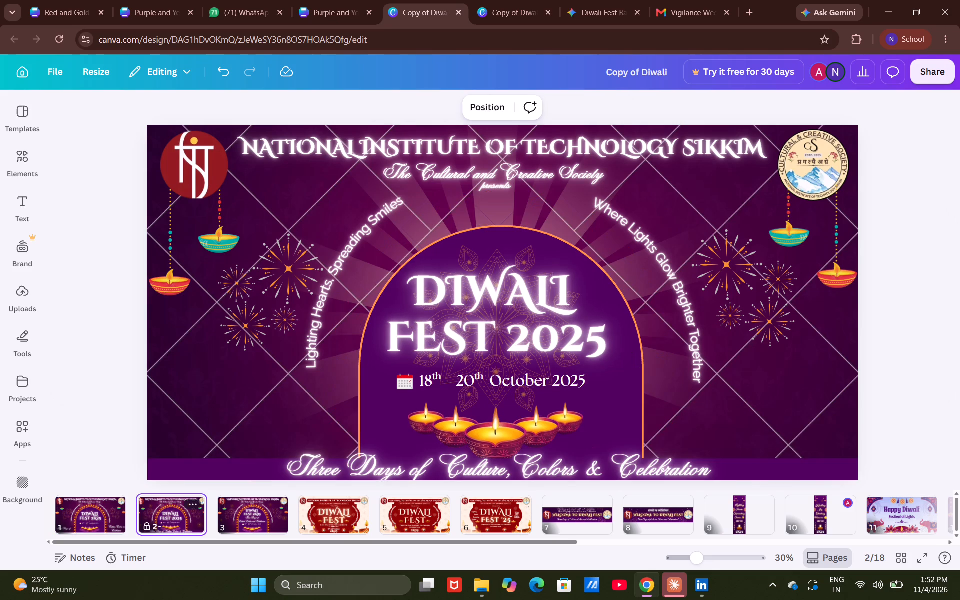
{"action": "left_click", "coordinate": [440, 470]}
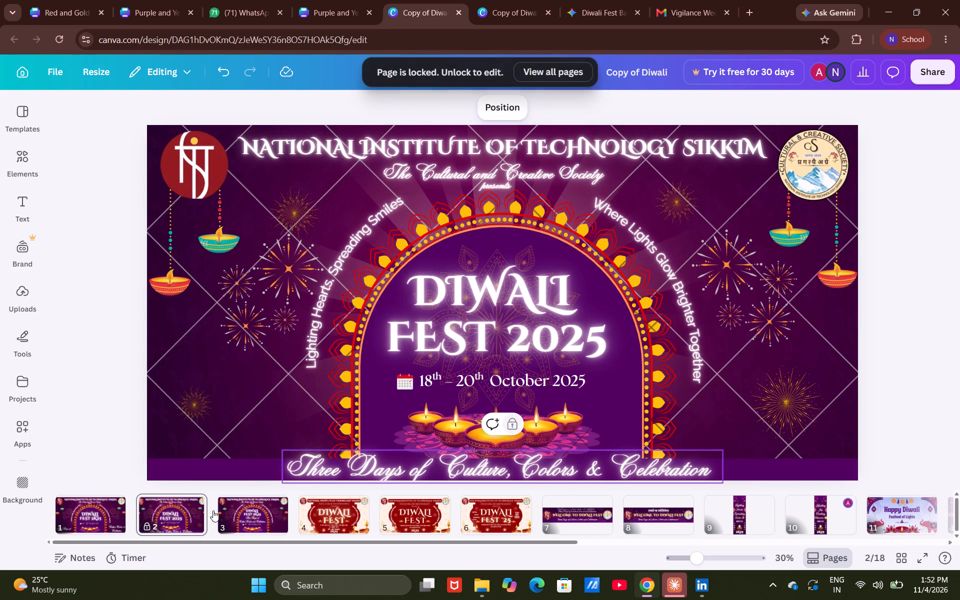
{"action": "left_click", "coordinate": [79, 517]}
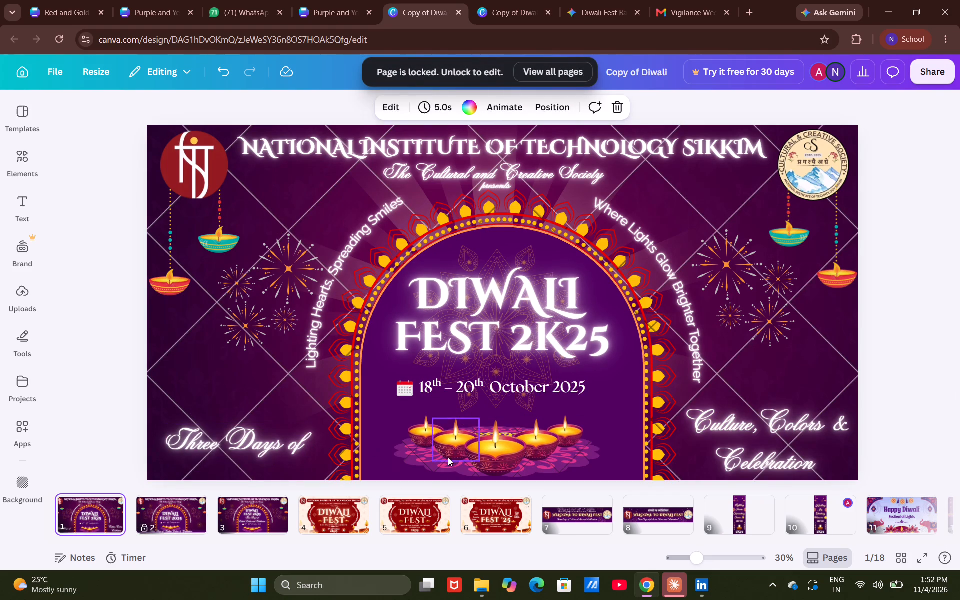
{"action": "left_click", "coordinate": [248, 514]}
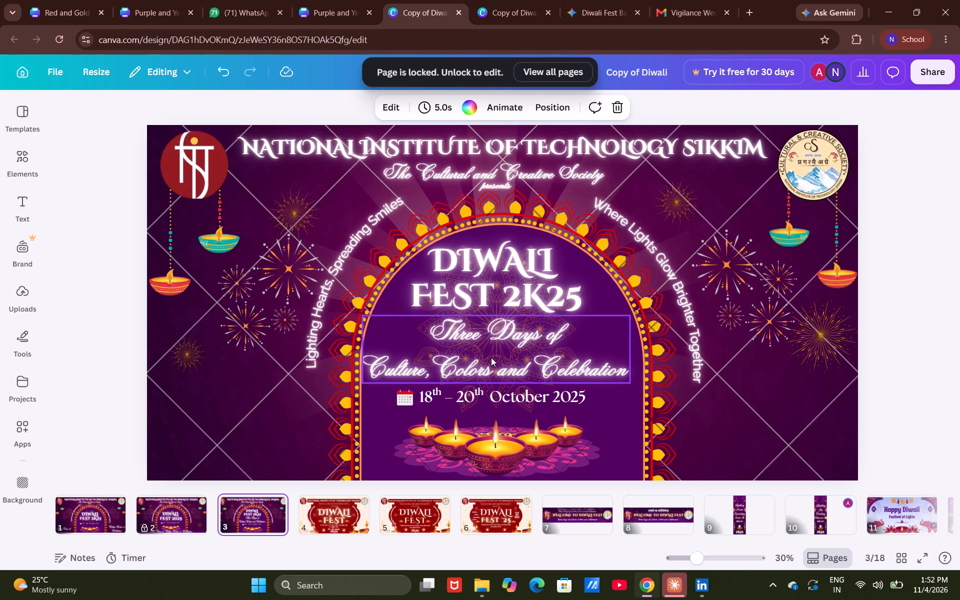
In the other open Copy of Diwali tab, change "Three" to "Two" in the page 15 tagline "Days of Culture, Colors and Celebration".
{"action": "left_click", "coordinate": [508, 0]}
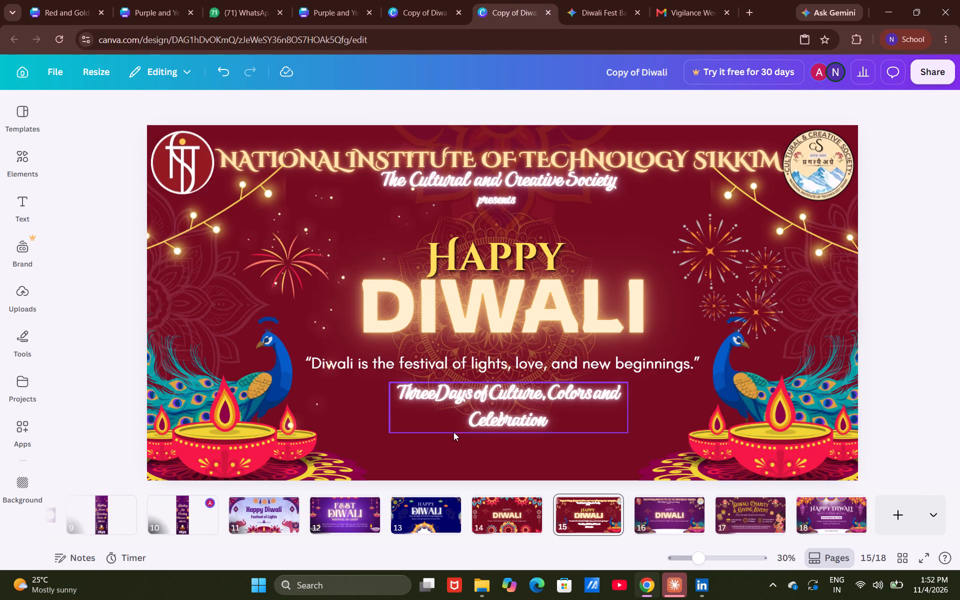
{"action": "left_click", "coordinate": [439, 399]}
{"action": "left_click", "coordinate": [431, 394]}
{"action": "left_click", "coordinate": [486, 399]}
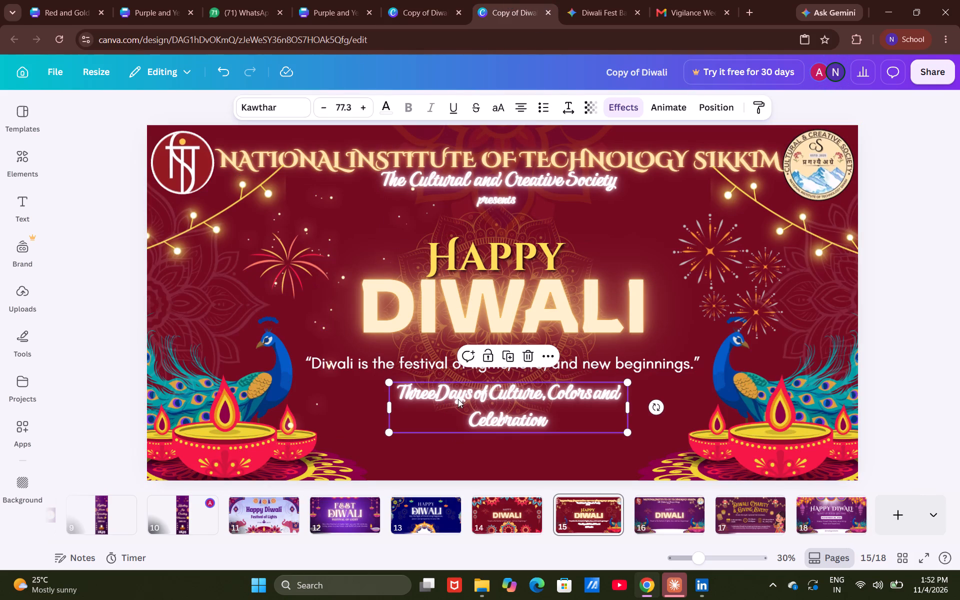
{"action": "left_click", "coordinate": [444, 396]}
{"action": "double_click", "coordinate": [487, 403]}
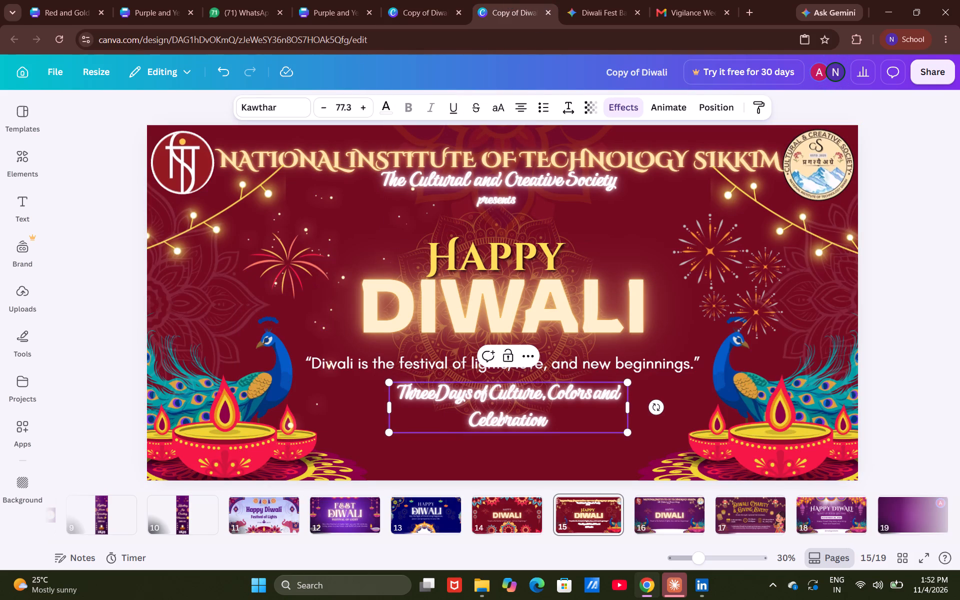
{"action": "key", "text": "Left"}
{"action": "key", "text": "Left"}
{"action": "key", "text": "Left"}
{"action": "key", "text": "Left"}
{"action": "key", "text": "Left"}
{"action": "key", "text": "Left"}
{"action": "key", "text": "Left"}
{"action": "key", "text": "BackSpace"}
{"action": "key", "text": "BackSpace"}
{"action": "key", "text": "BackSpace"}
{"action": "key", "text": "BackSpace"}
{"action": "key", "text": "BackSpace"}
{"action": "key", "text": "w"}
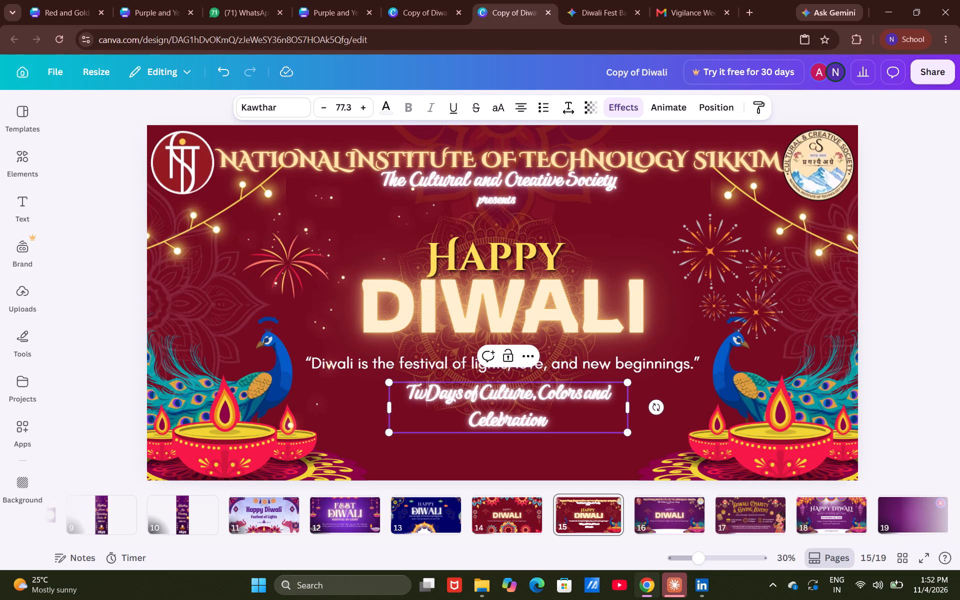
{"action": "key", "text": "o"}
{"action": "key", "text": "space"}
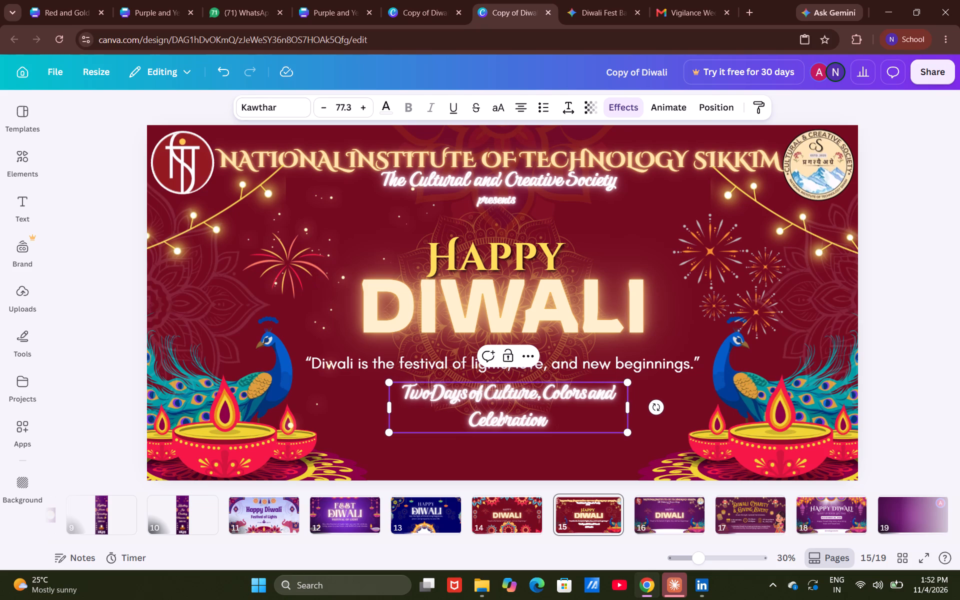
{"action": "key", "text": "space"}
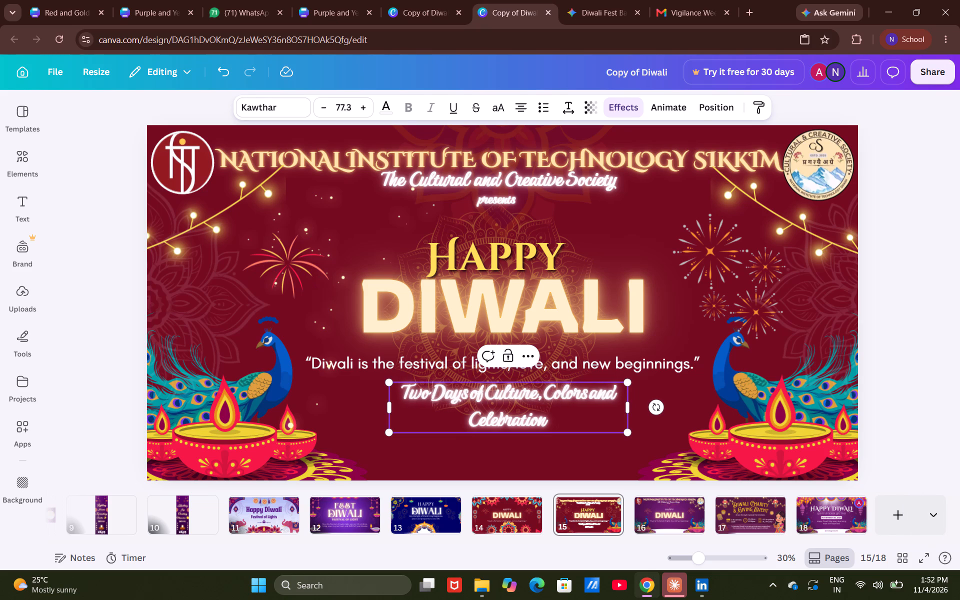
{"action": "left_click", "coordinate": [929, 140]}
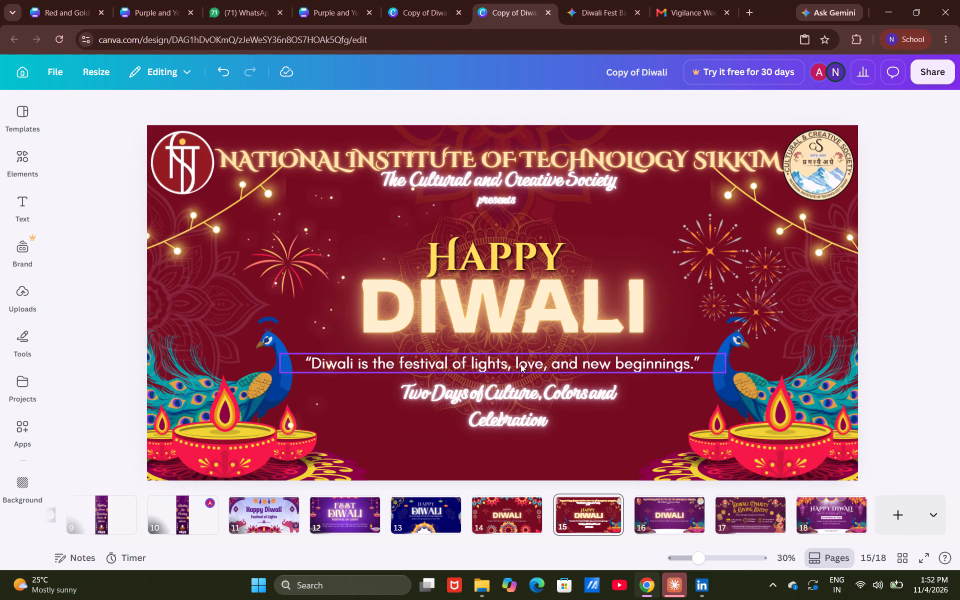
Move the "Diwali is the festival of lights" quote up, closer beneath the DIWALI heading, keeping it centred.
{"action": "left_click_drag", "start_coordinate": [544, 362], "coordinate": [544, 357]}
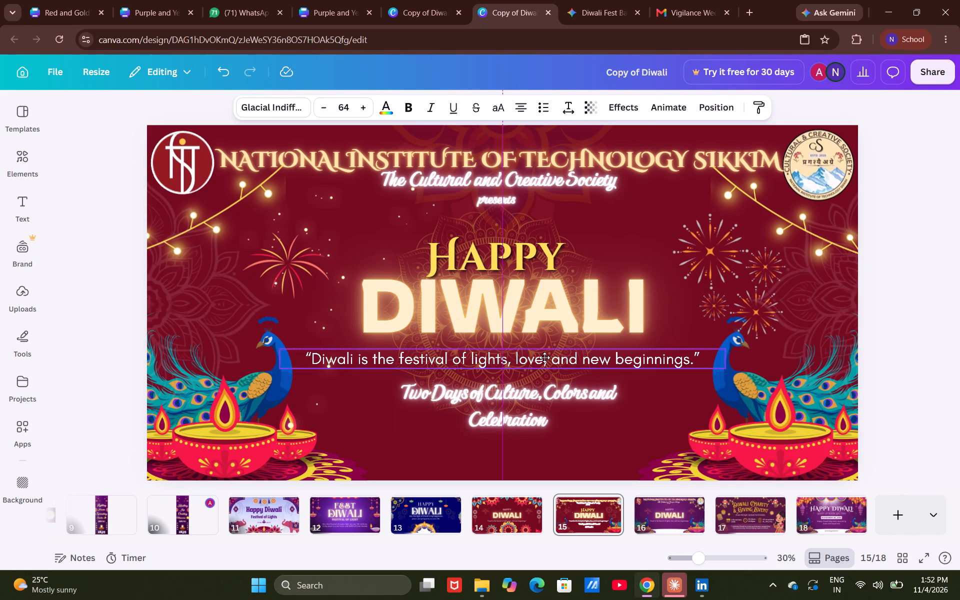
{"action": "left_click_drag", "start_coordinate": [544, 357], "coordinate": [544, 352]}
{"action": "left_click", "coordinate": [900, 200]}
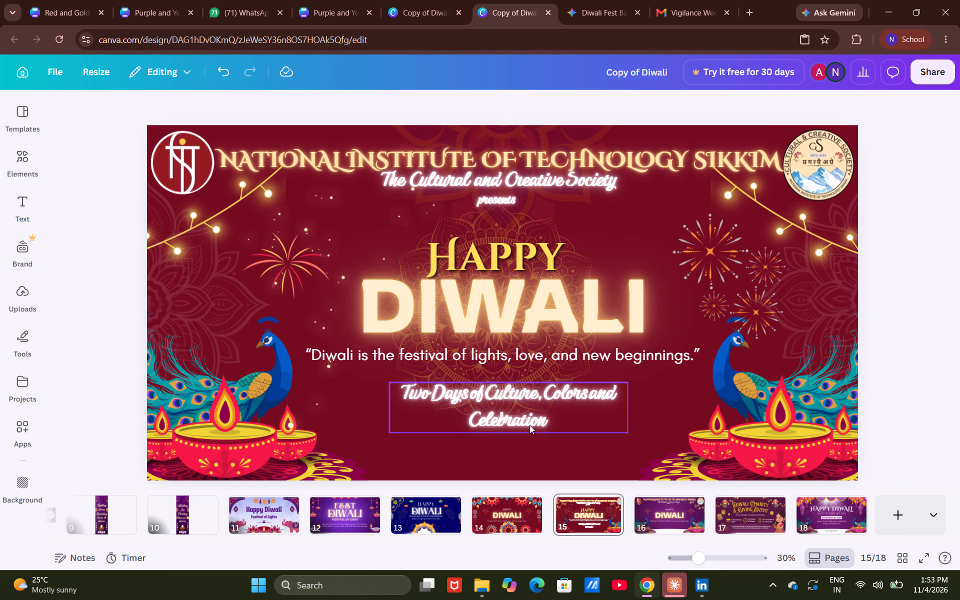
Move the "Two Days of Culture, Colors and Celebration" tagline up directly beneath the quote and centre it on the page.
{"action": "left_click_drag", "start_coordinate": [532, 414], "coordinate": [532, 401]}
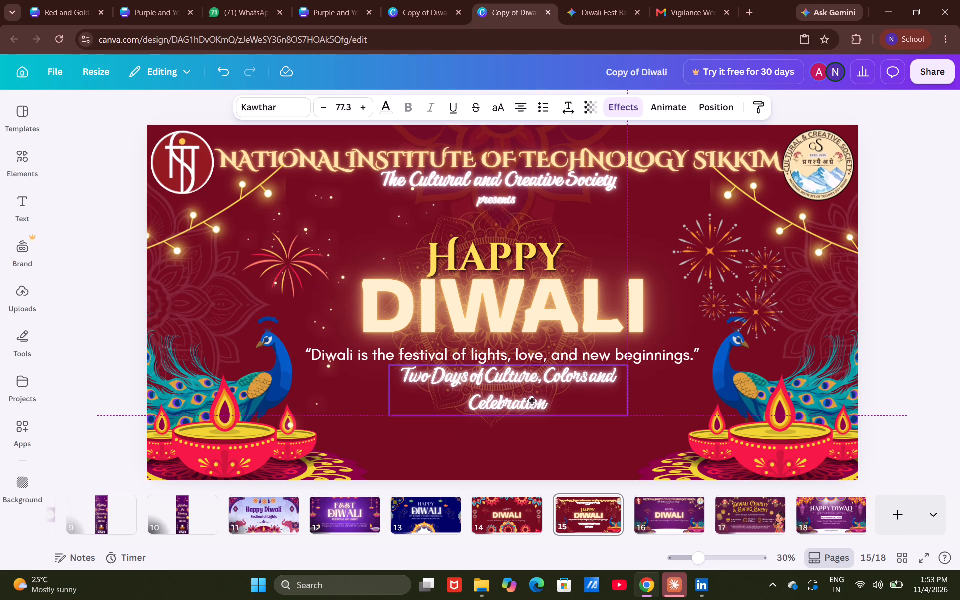
{"action": "left_click_drag", "start_coordinate": [532, 401], "coordinate": [529, 400]}
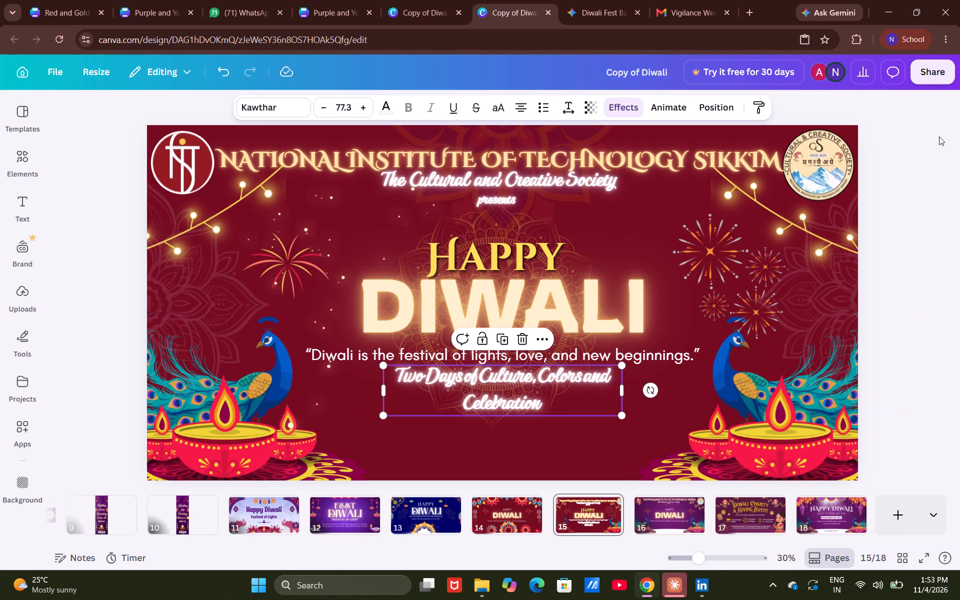
{"action": "left_click", "coordinate": [935, 136]}
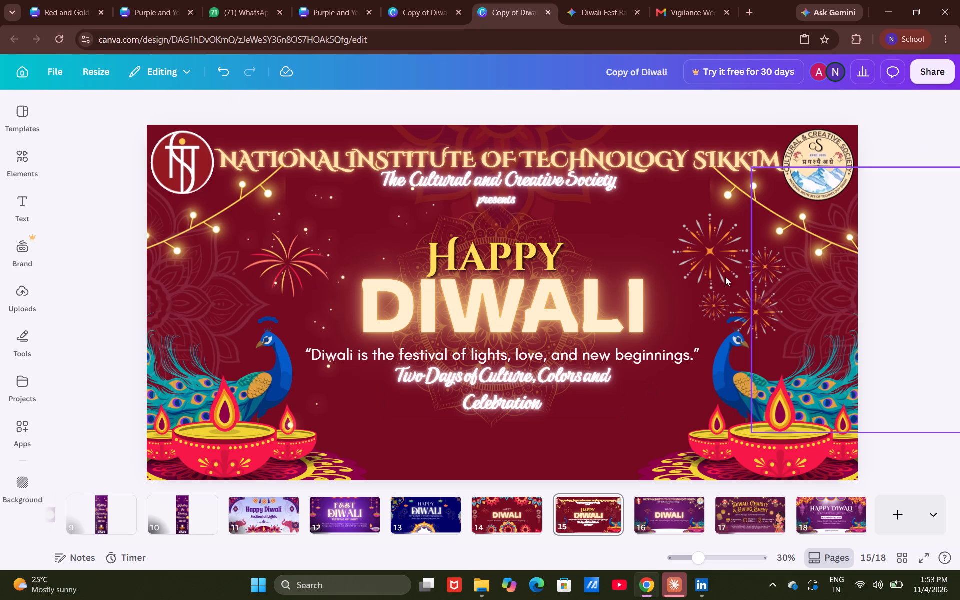
Move "The Cultural and Creative Society" and "presents" down, placing them close together between the institute name and the Happy heading.
{"action": "left_click_drag", "start_coordinate": [499, 177], "coordinate": [498, 186]}
{"action": "left_click_drag", "start_coordinate": [478, 201], "coordinate": [477, 216]}
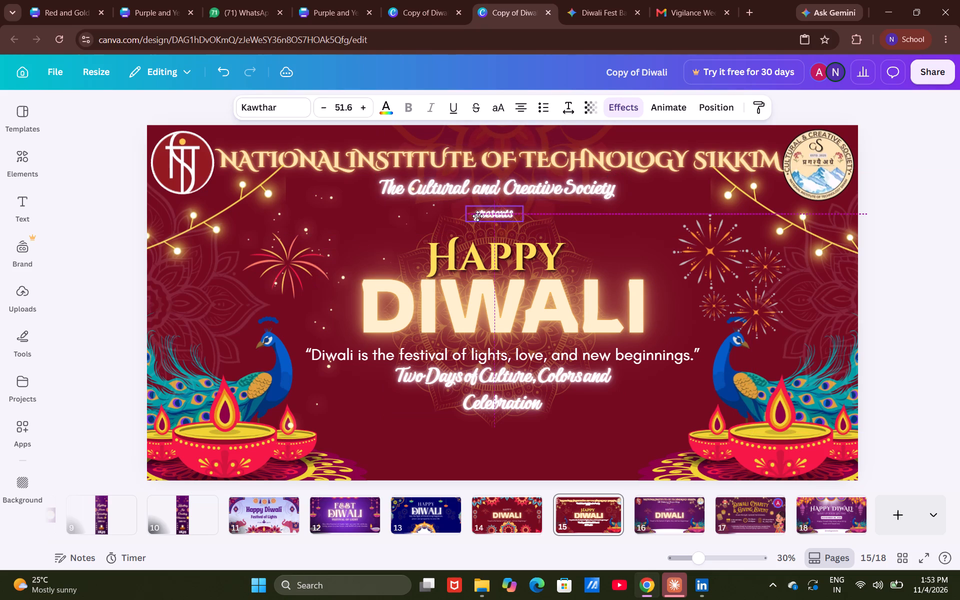
{"action": "left_click_drag", "start_coordinate": [477, 216], "coordinate": [480, 217]}
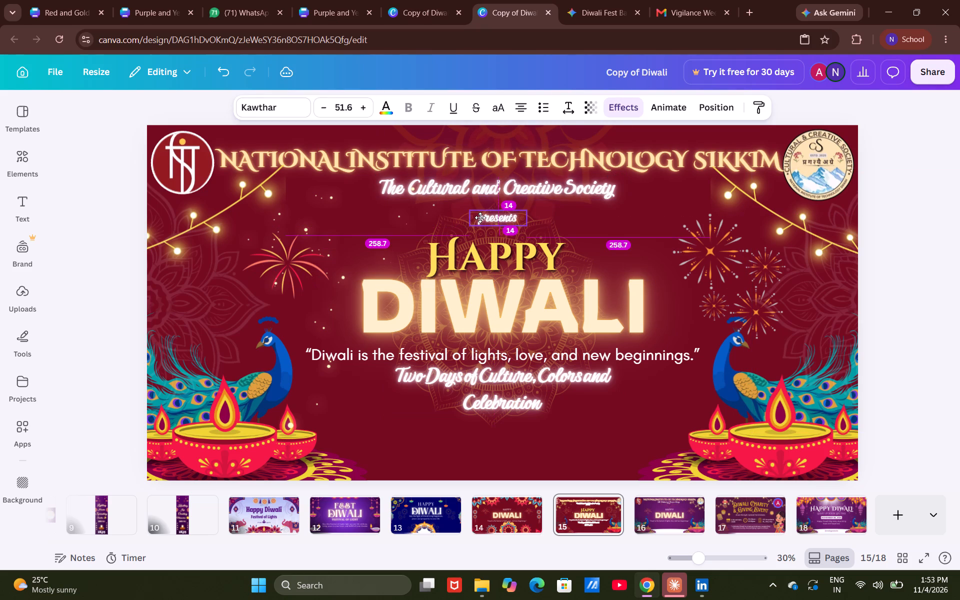
{"action": "left_click_drag", "start_coordinate": [480, 217], "coordinate": [480, 215]}
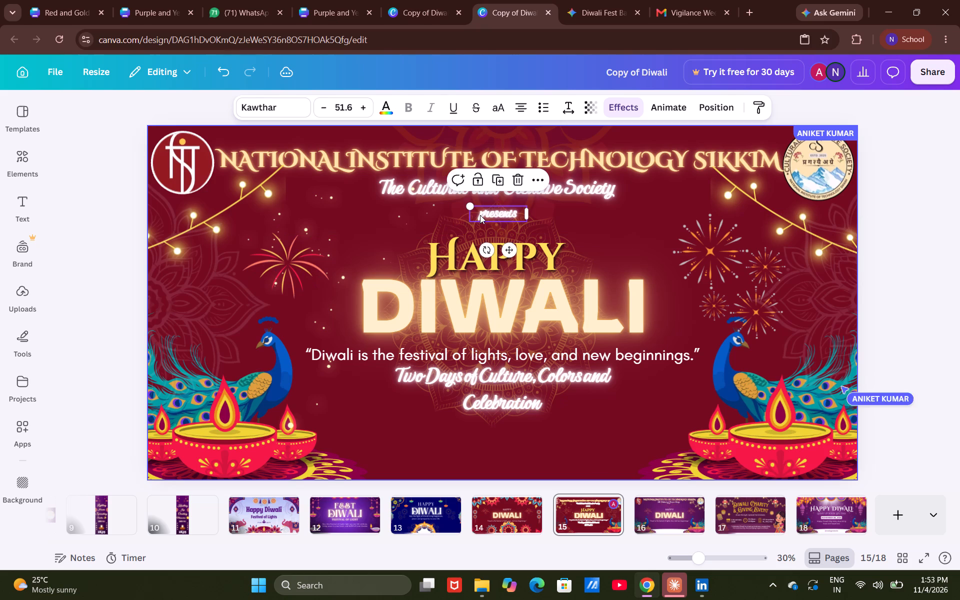
{"action": "left_click", "coordinate": [897, 114]}
{"action": "left_click_drag", "start_coordinate": [550, 182], "coordinate": [550, 185]}
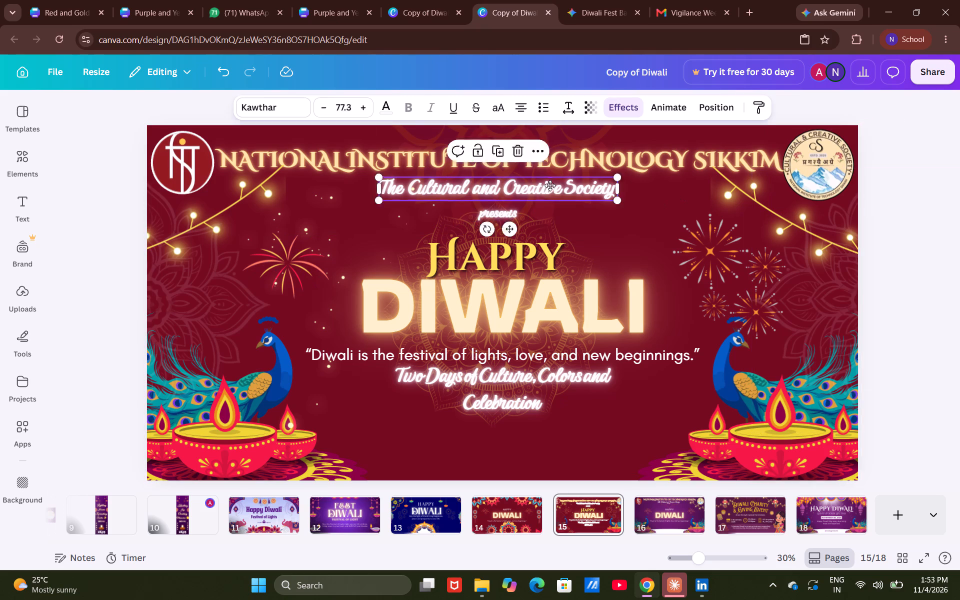
{"action": "left_click_drag", "start_coordinate": [550, 185], "coordinate": [550, 191]}
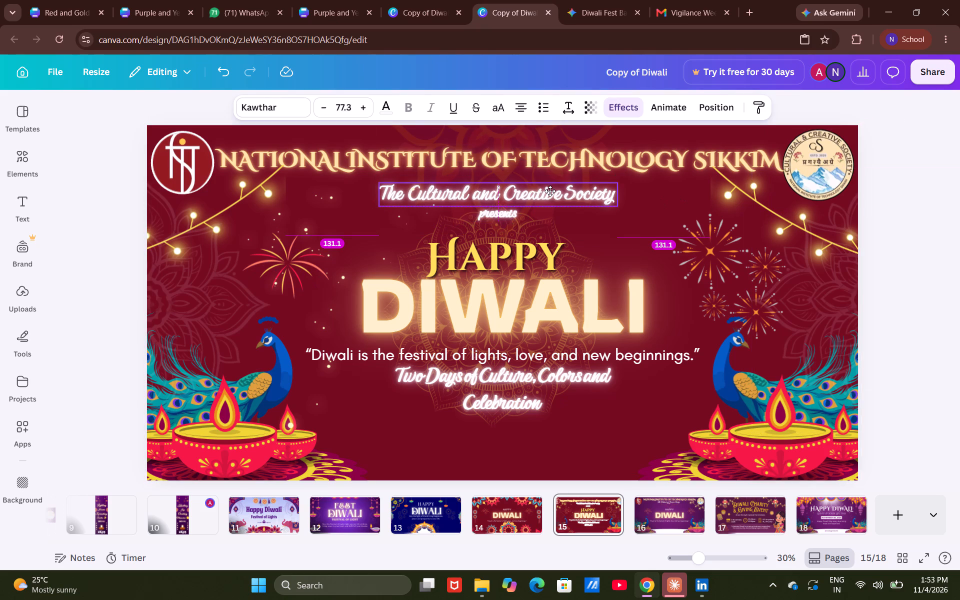
{"action": "left_click_drag", "start_coordinate": [550, 191], "coordinate": [550, 192]}
{"action": "left_click", "coordinate": [922, 112]}
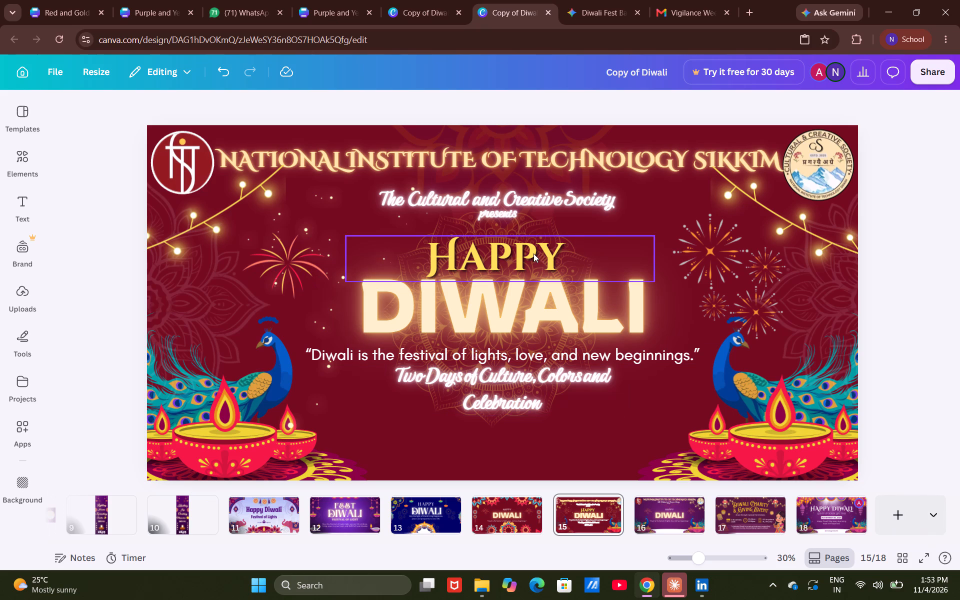
Review the other Diwali banner designs on pages 17, 18, 13, 12, 11, 6, 5 and 3.
{"action": "left_click", "coordinate": [731, 504]}
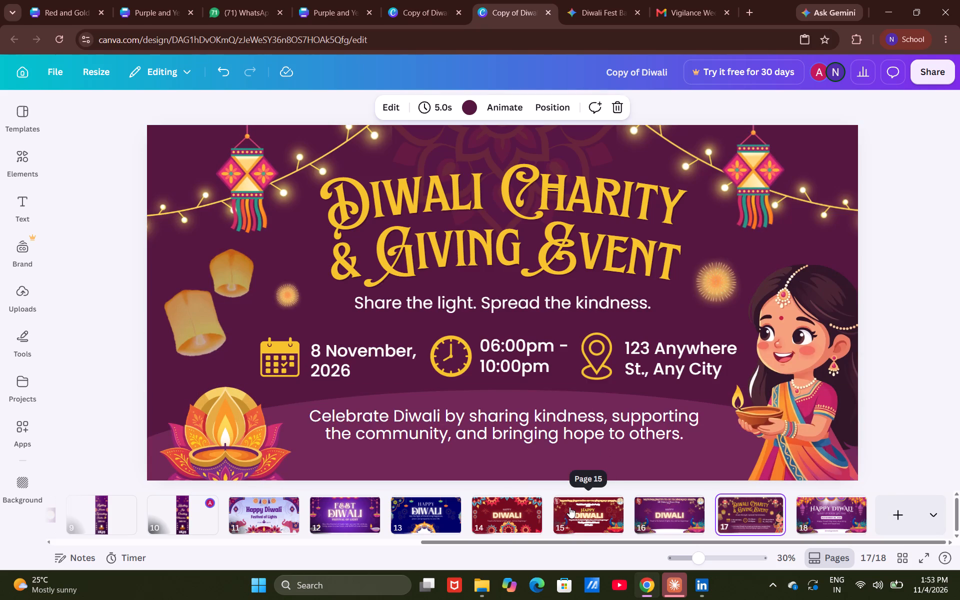
{"action": "left_click", "coordinate": [836, 516]}
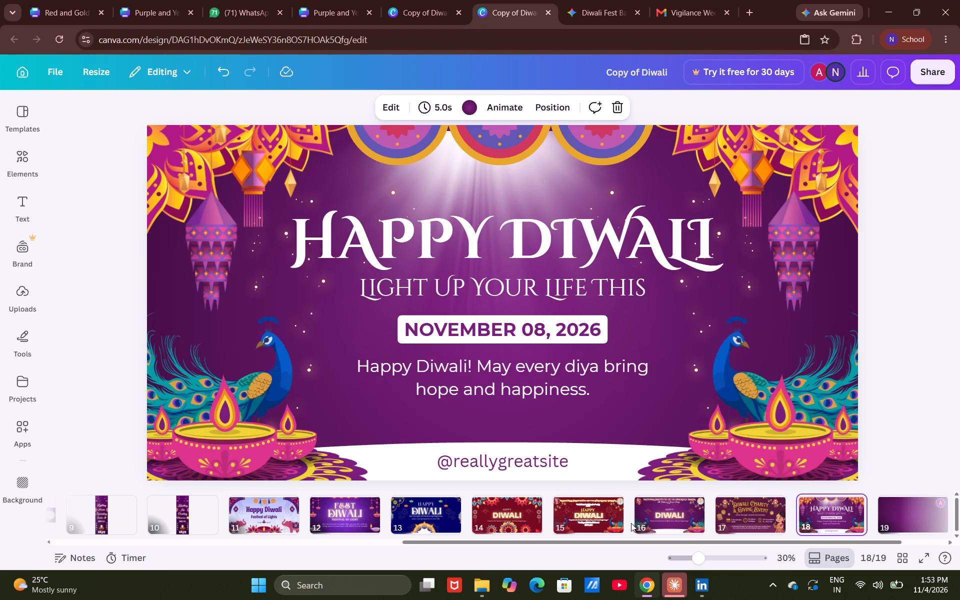
{"action": "left_click", "coordinate": [427, 519]}
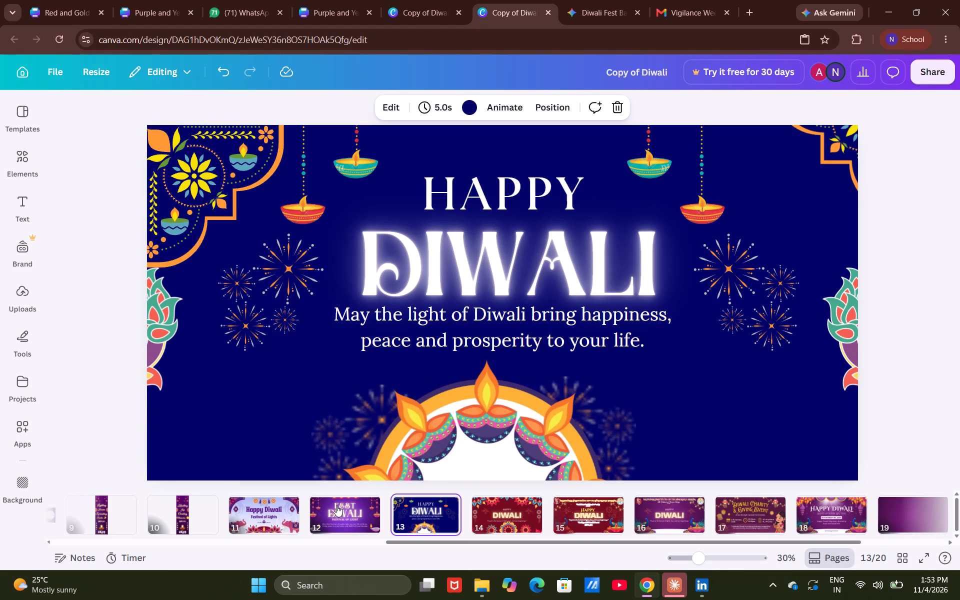
{"action": "left_click", "coordinate": [335, 509]}
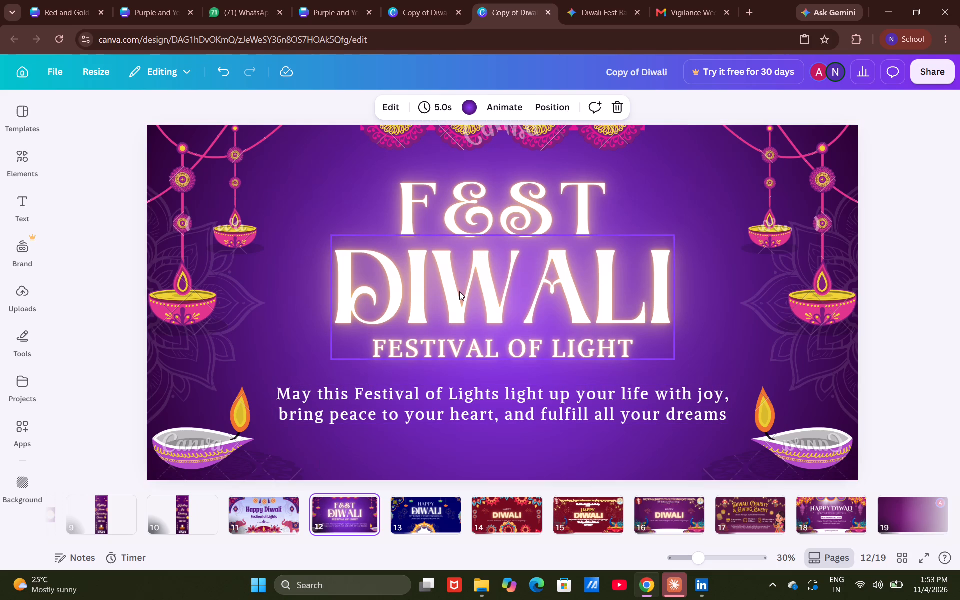
{"action": "left_click", "coordinate": [276, 516]}
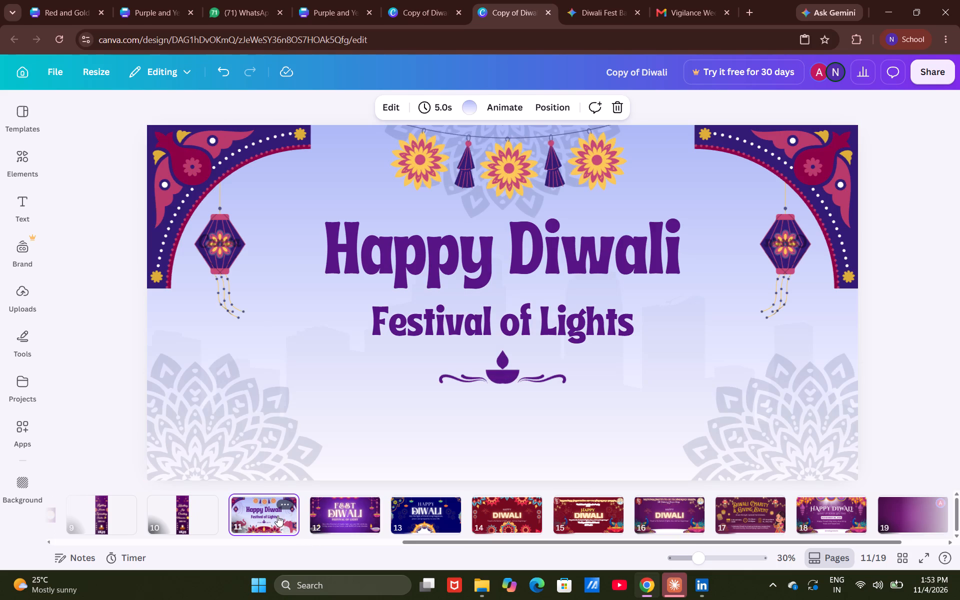
{"action": "scroll", "coordinate": [261, 522], "scroll_direction": "up", "scroll_amount": 3}
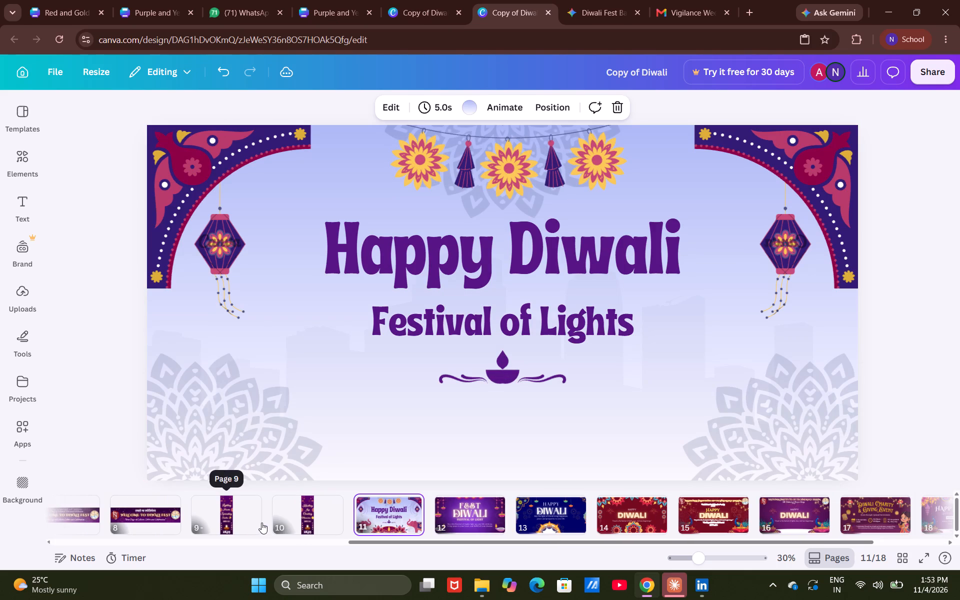
{"action": "scroll", "coordinate": [261, 523], "scroll_direction": "up", "scroll_amount": 3}
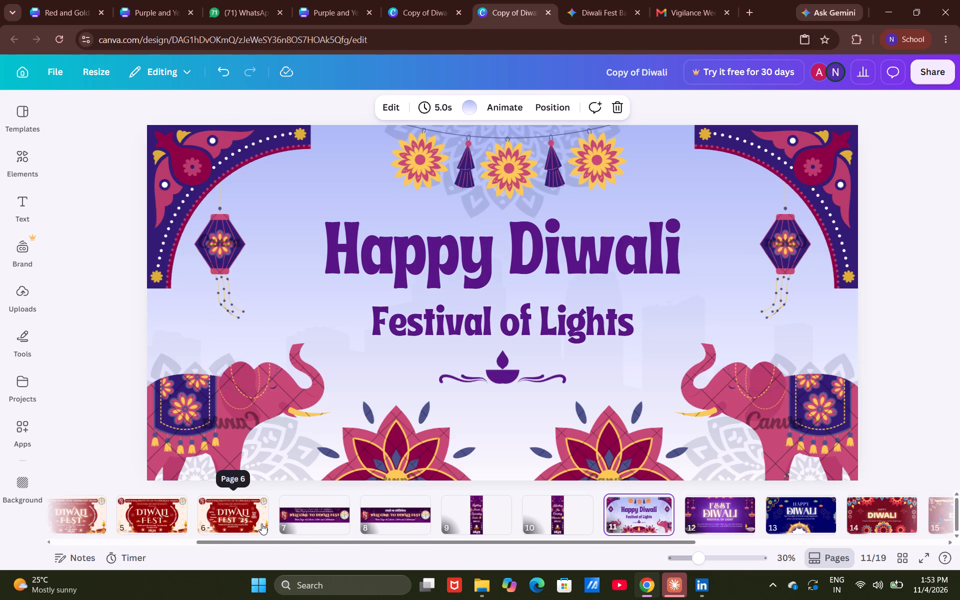
{"action": "double_click", "coordinate": [261, 523]}
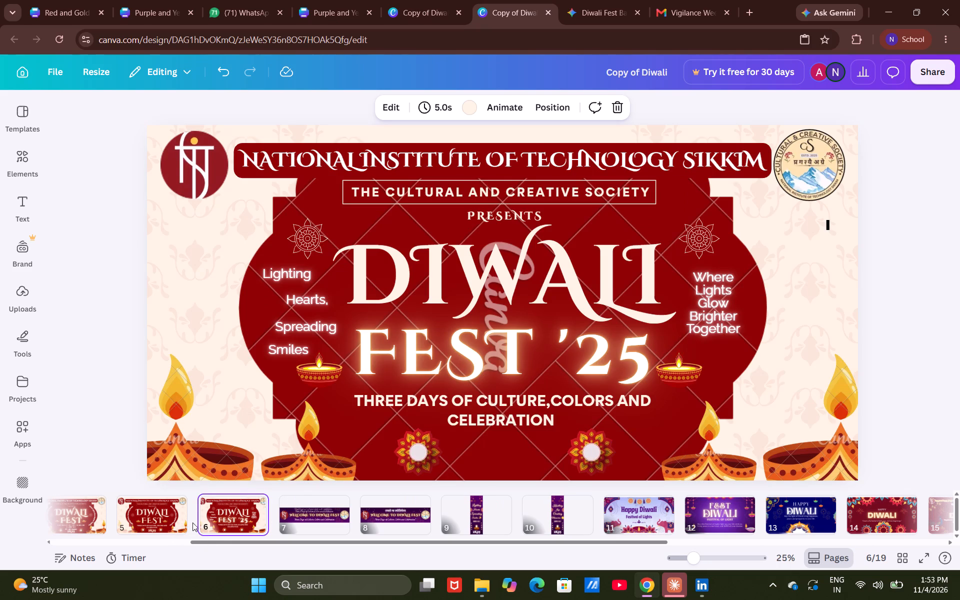
{"action": "left_click", "coordinate": [165, 527]}
{"action": "scroll", "coordinate": [176, 523], "scroll_direction": "up", "scroll_amount": 2}
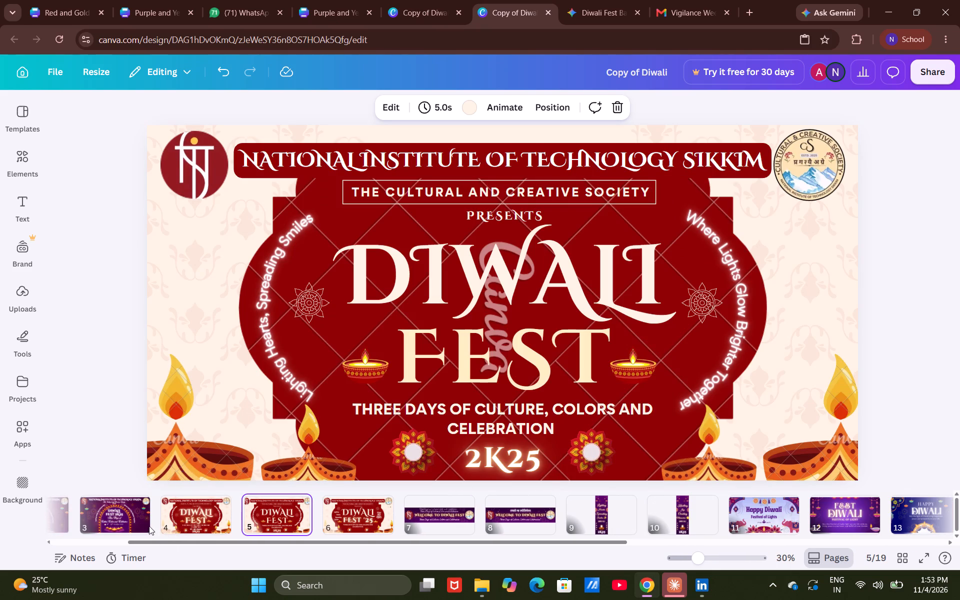
{"action": "left_click", "coordinate": [131, 521]}
{"action": "scroll", "coordinate": [179, 518], "scroll_direction": "up", "scroll_amount": 1}
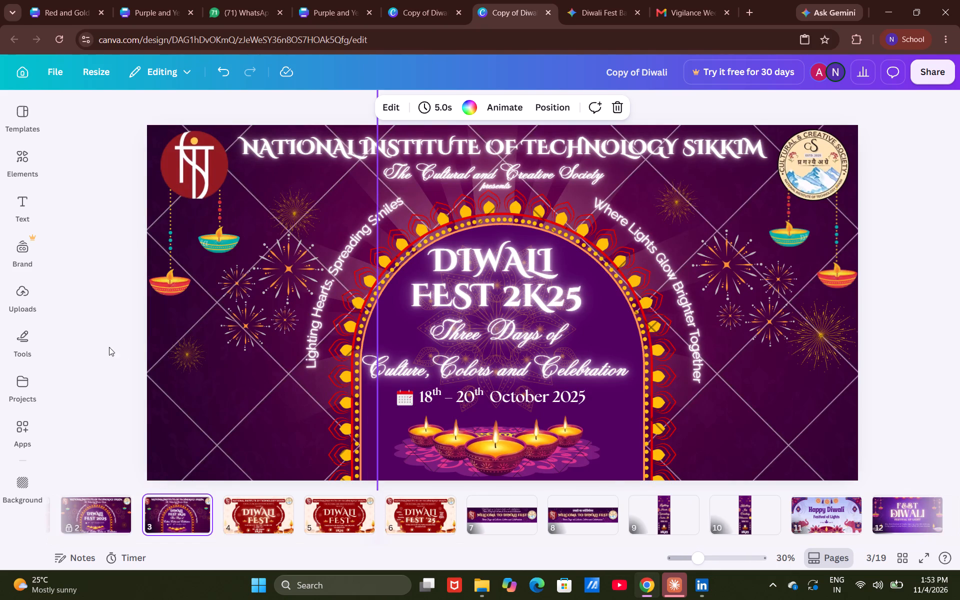
On page 3, shift the light-rays image sideways so it sits centred behind the arch, and check the other Copy of Diwali tab.
{"action": "left_click", "coordinate": [149, 379]}
{"action": "left_click", "coordinate": [247, 428]}
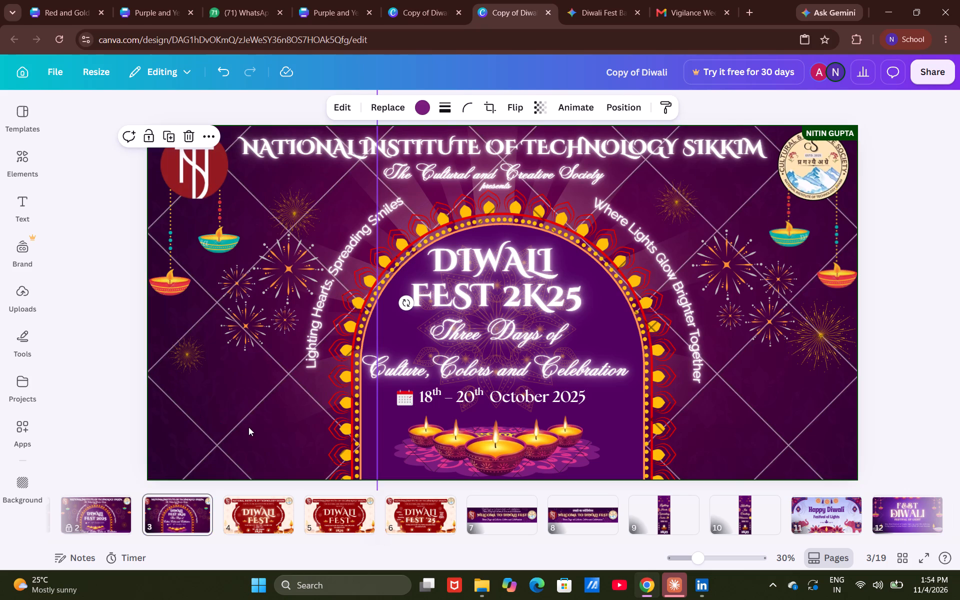
{"action": "left_click_drag", "start_coordinate": [268, 425], "coordinate": [245, 427]}
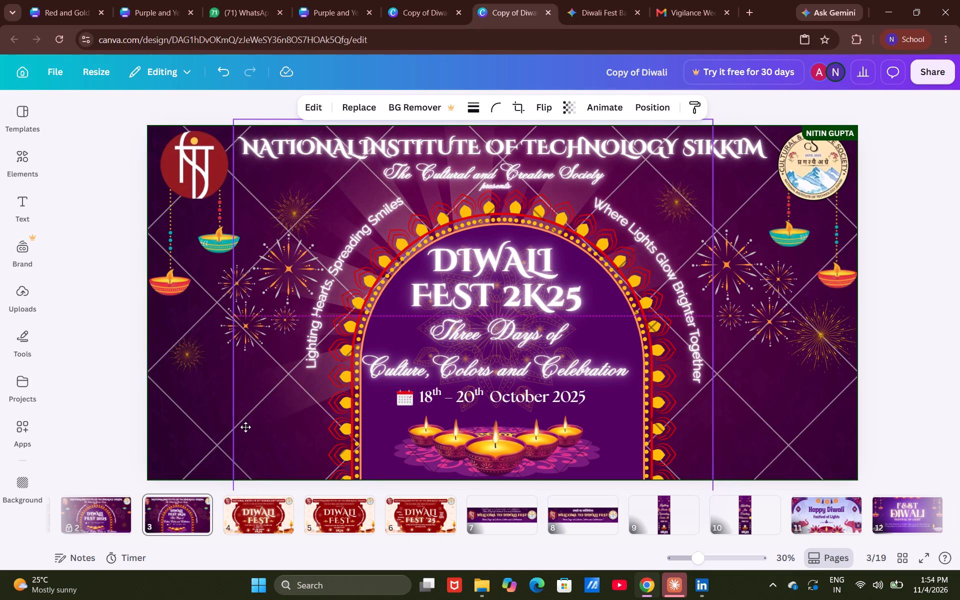
{"action": "left_click_drag", "start_coordinate": [245, 427], "coordinate": [322, 427]}
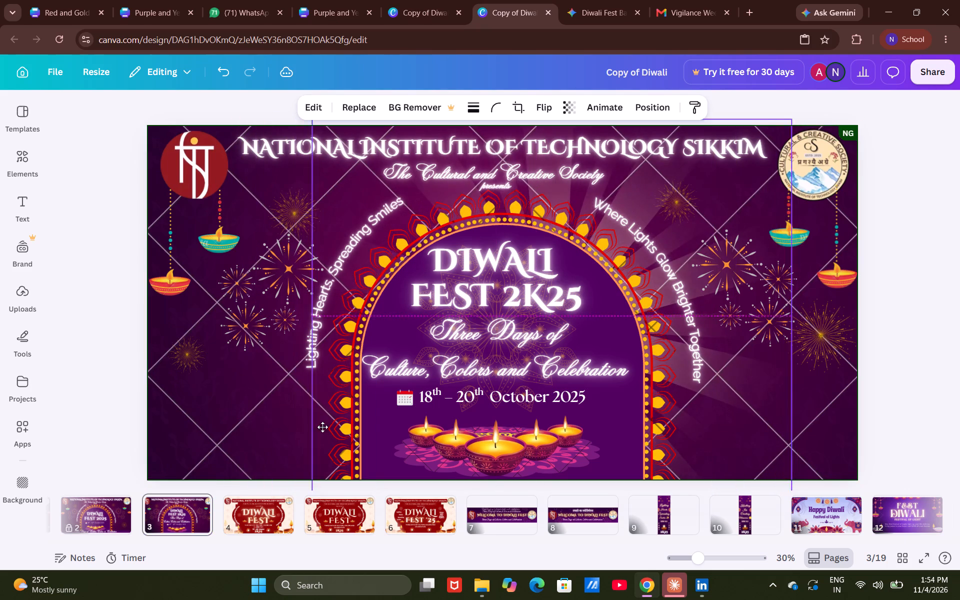
{"action": "left_click_drag", "start_coordinate": [322, 427], "coordinate": [277, 420]}
{"action": "left_click", "coordinate": [402, 0]}
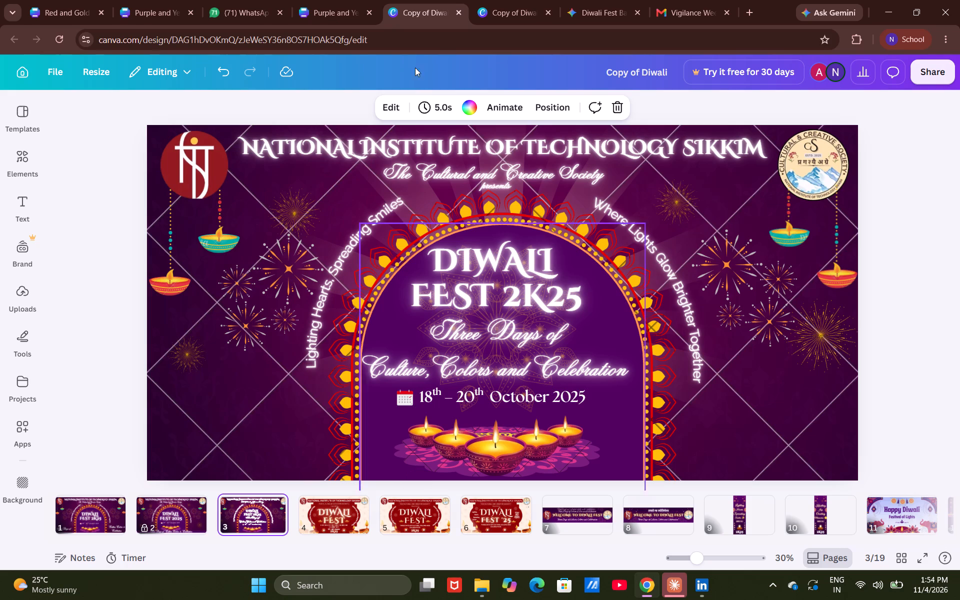
{"action": "left_click", "coordinate": [511, 0]}
{"action": "left_click", "coordinate": [948, 231]}
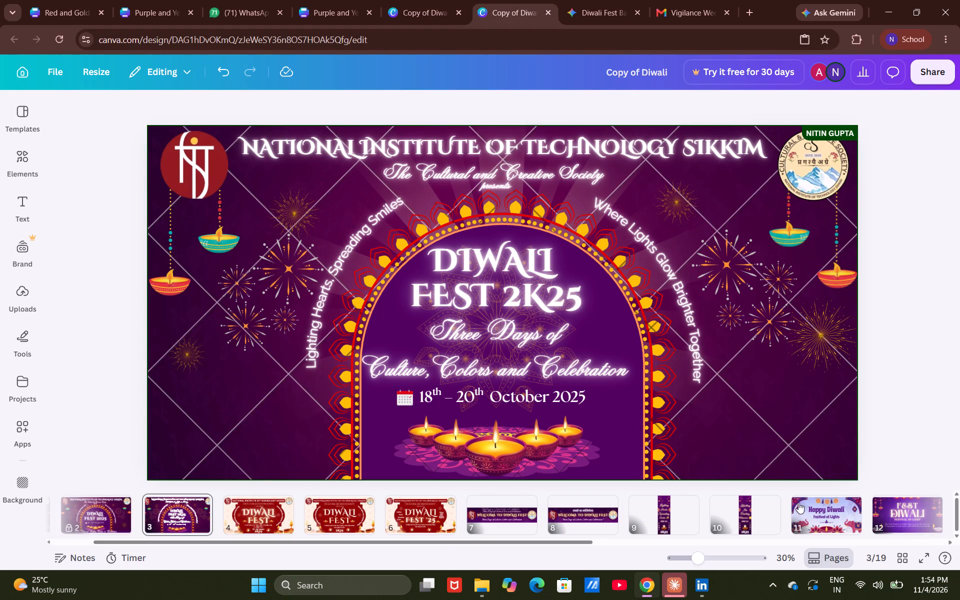
Return to the Happy DIWALI banner on page 15.
{"action": "scroll", "coordinate": [804, 507], "scroll_direction": "up", "scroll_amount": 4}
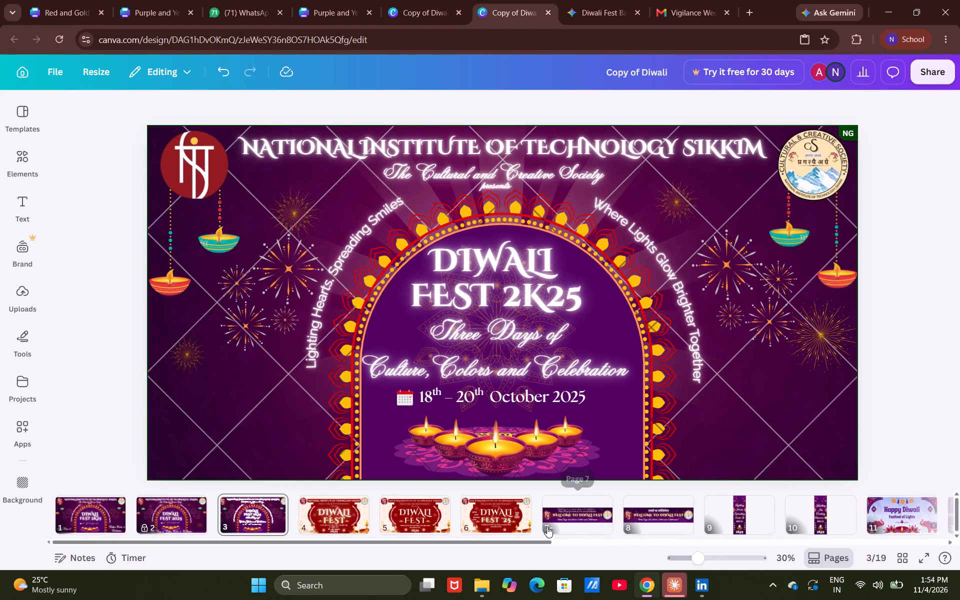
{"action": "scroll", "coordinate": [734, 515], "scroll_direction": "up", "scroll_amount": 3}
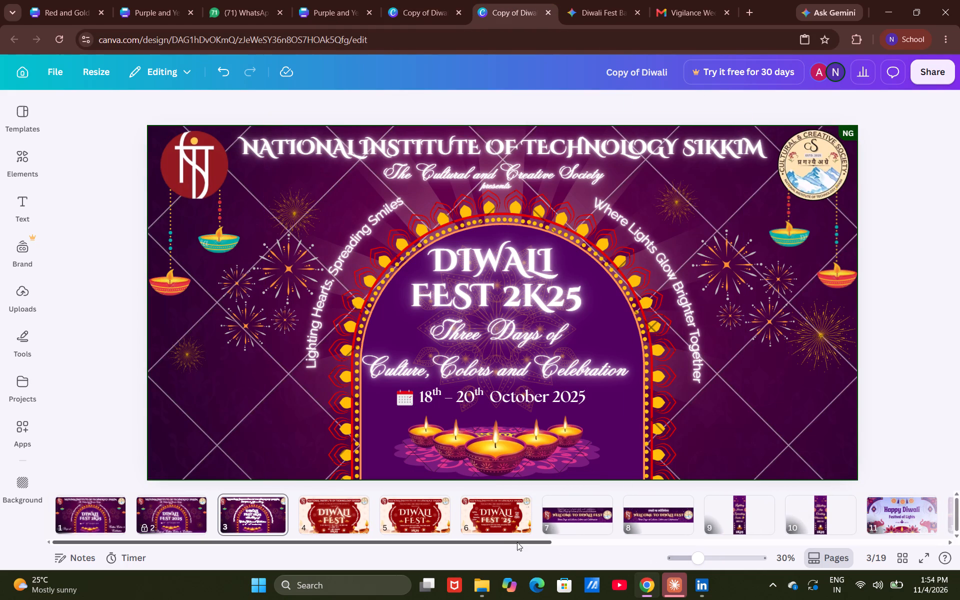
{"action": "left_click_drag", "start_coordinate": [506, 539], "coordinate": [812, 527]}
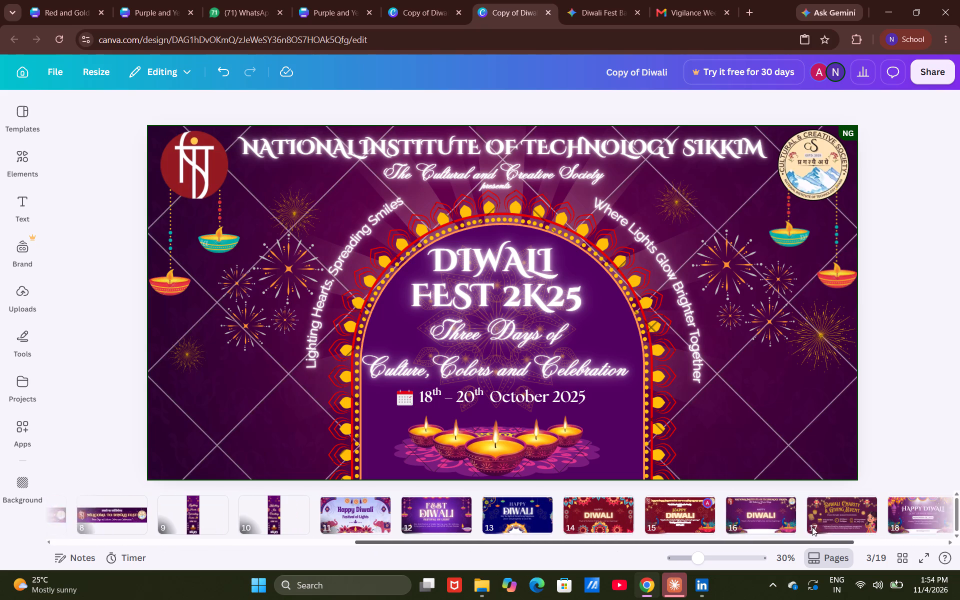
{"action": "left_click_drag", "start_coordinate": [812, 527], "coordinate": [826, 523]}
{"action": "left_click", "coordinate": [715, 519]}
{"action": "left_click", "coordinate": [642, 525]}
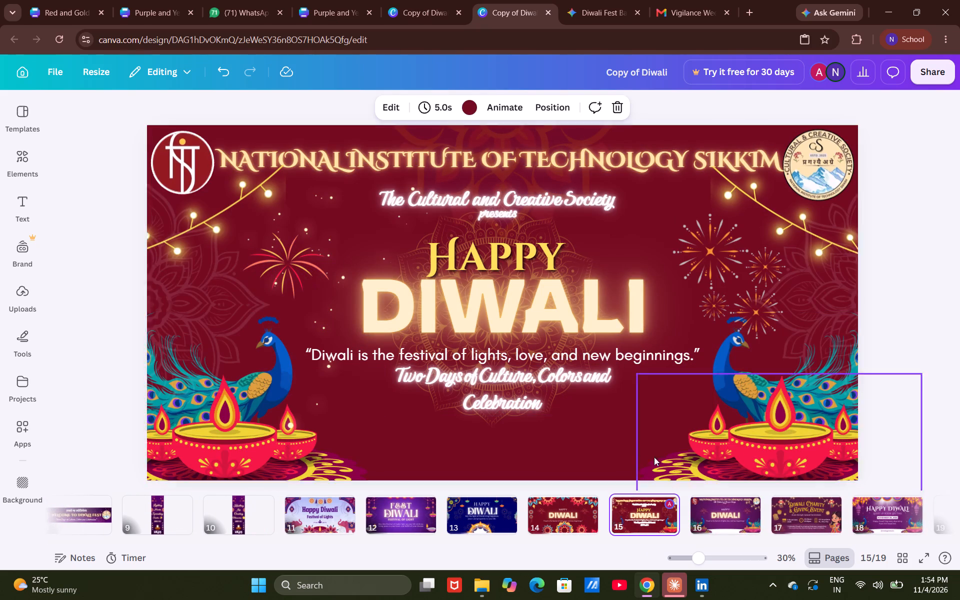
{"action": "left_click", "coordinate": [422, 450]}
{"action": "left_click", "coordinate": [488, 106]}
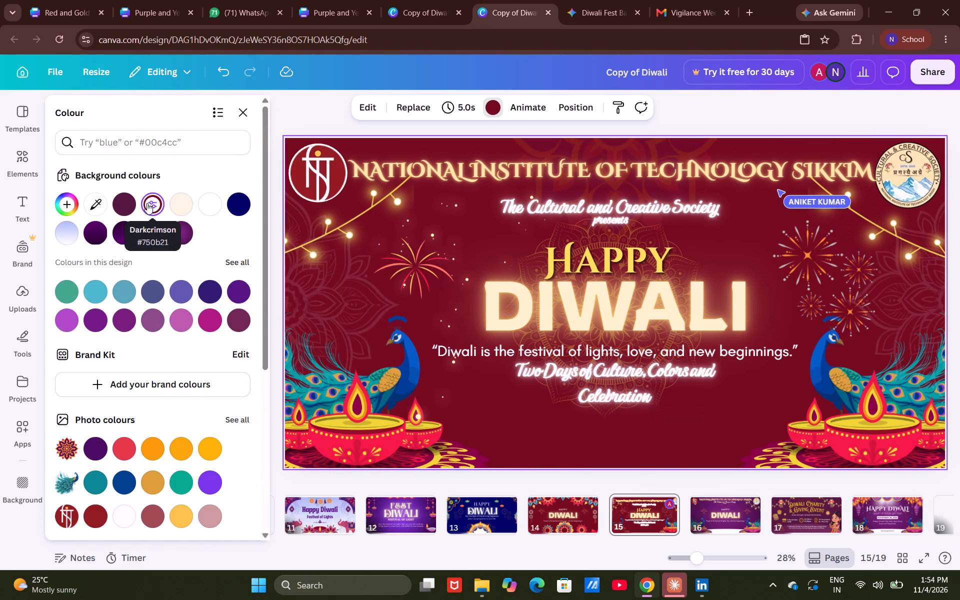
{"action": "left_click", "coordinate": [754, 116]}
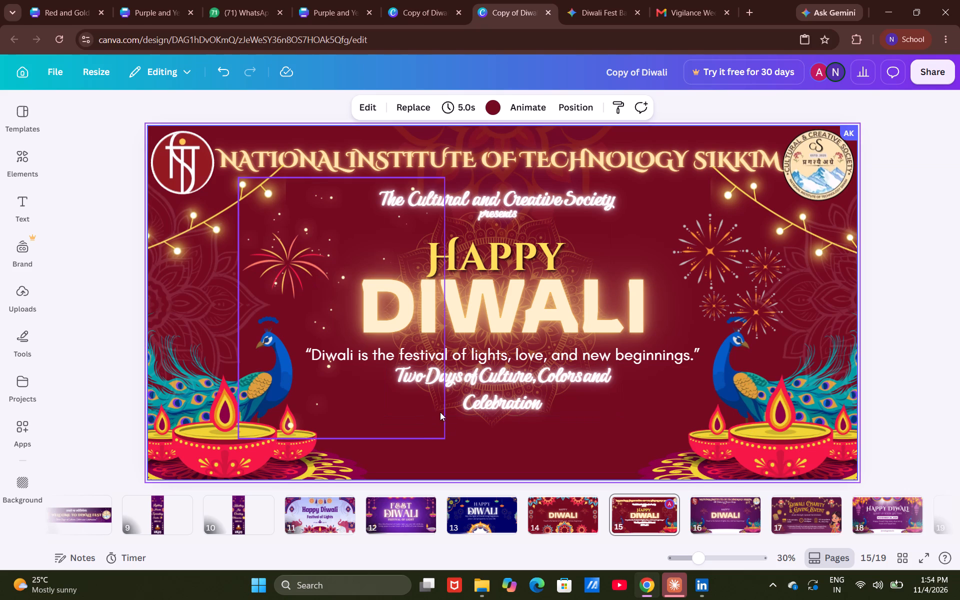
Nudge the mandala behind the Happy DIWALI heading so it is evenly spaced between the side elements.
{"action": "left_click", "coordinate": [451, 419]}
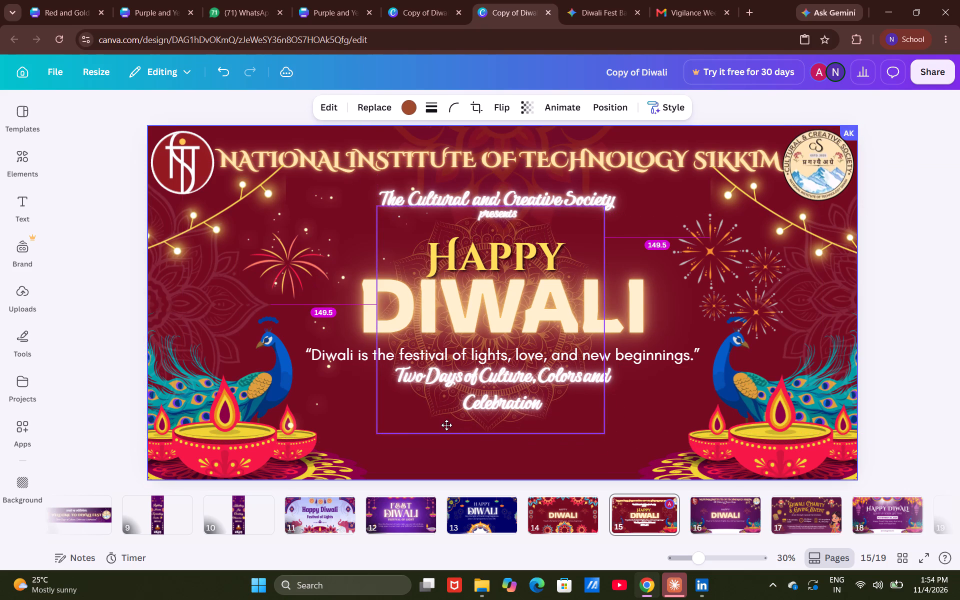
{"action": "left_click", "coordinate": [447, 423]}
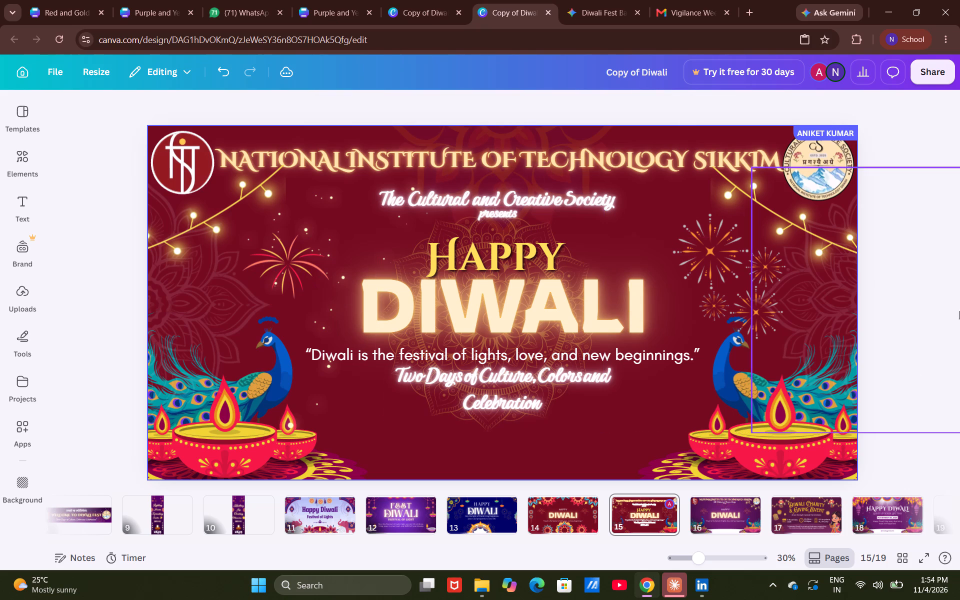
{"action": "left_click", "coordinate": [938, 258]}
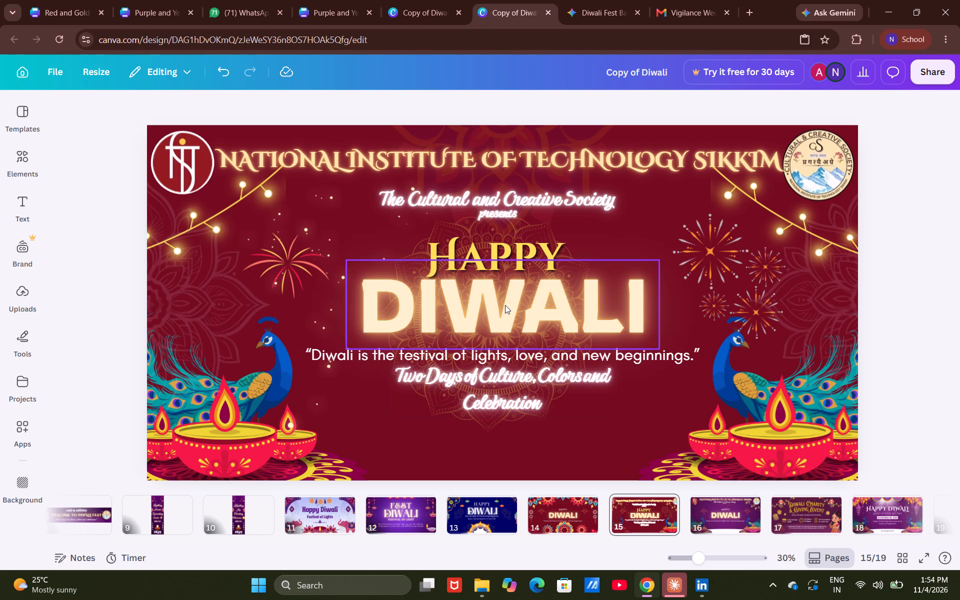
Copy the "National Institute of Technology Sikkim" heading from page 15.
{"action": "left_click", "coordinate": [441, 155]}
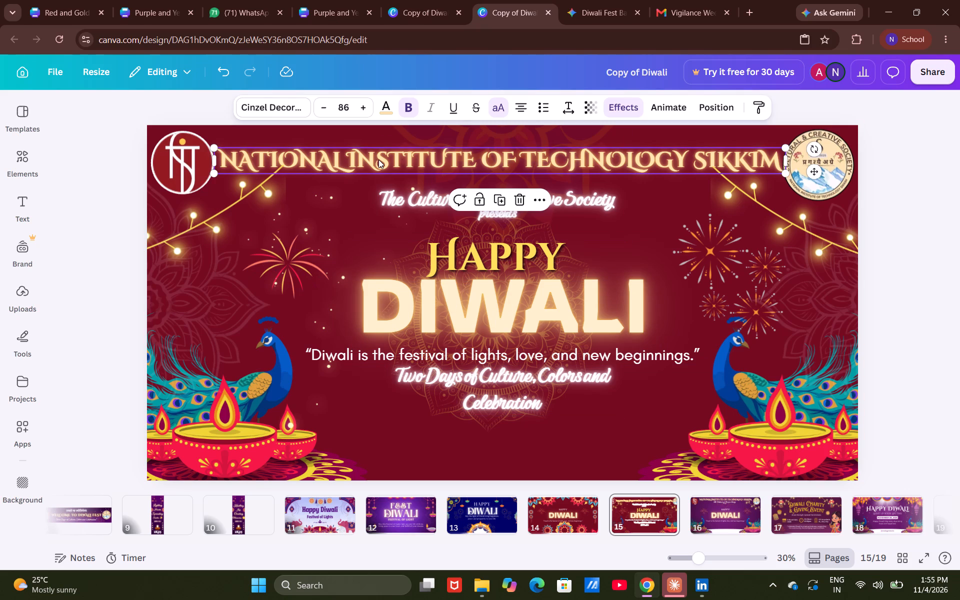
{"action": "key", "text": "ctrl+c"}
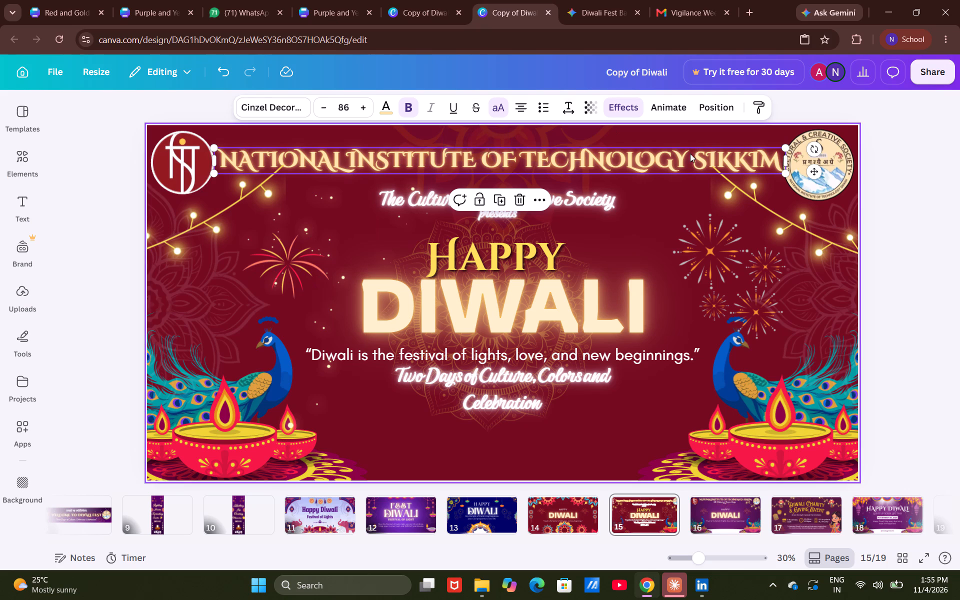
{"action": "left_click", "coordinate": [905, 201]}
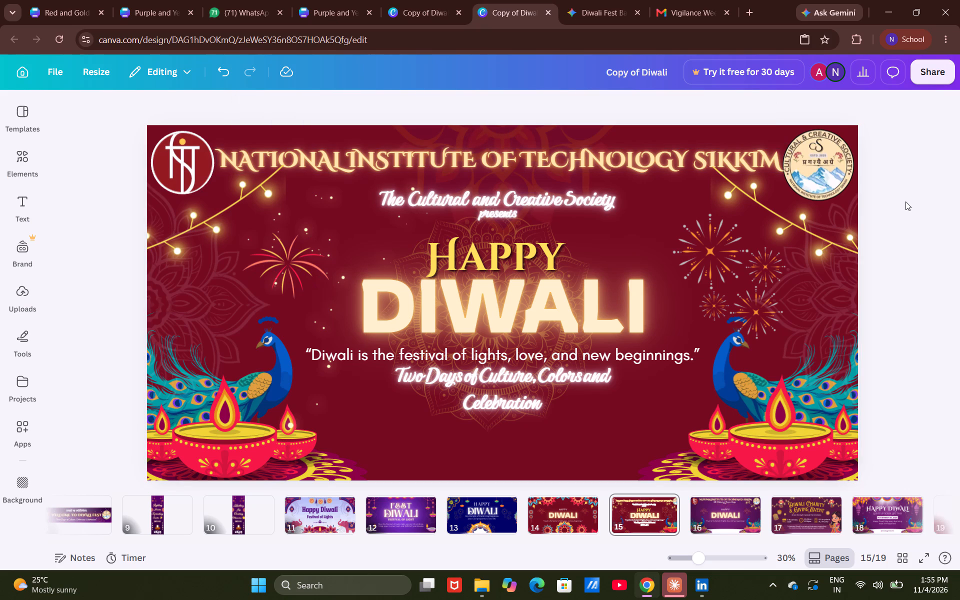
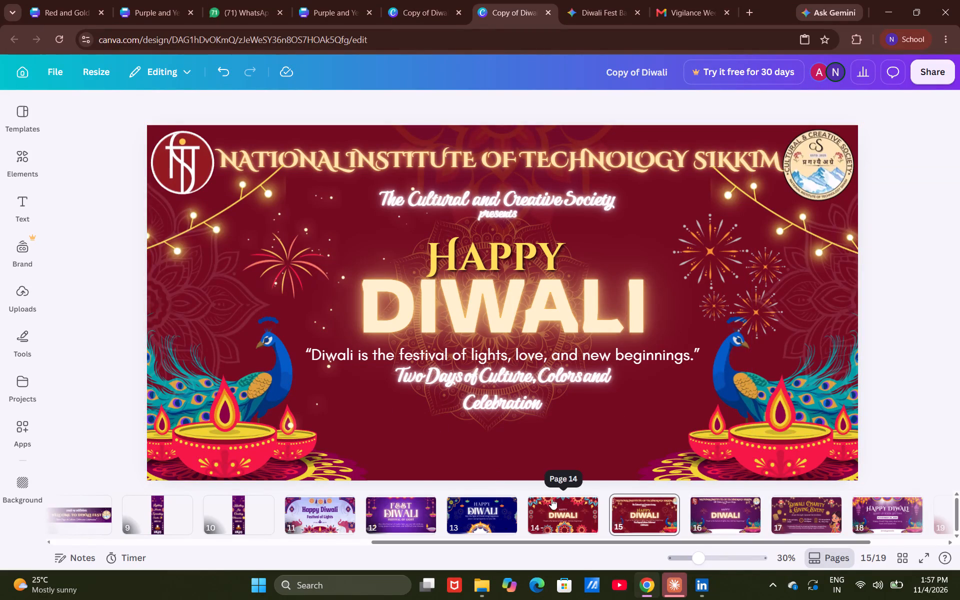
Compare the vertical banners on pages 9, 10 and 19 with the Happy DIWALI banner on page 15.
{"action": "left_click", "coordinate": [174, 516]}
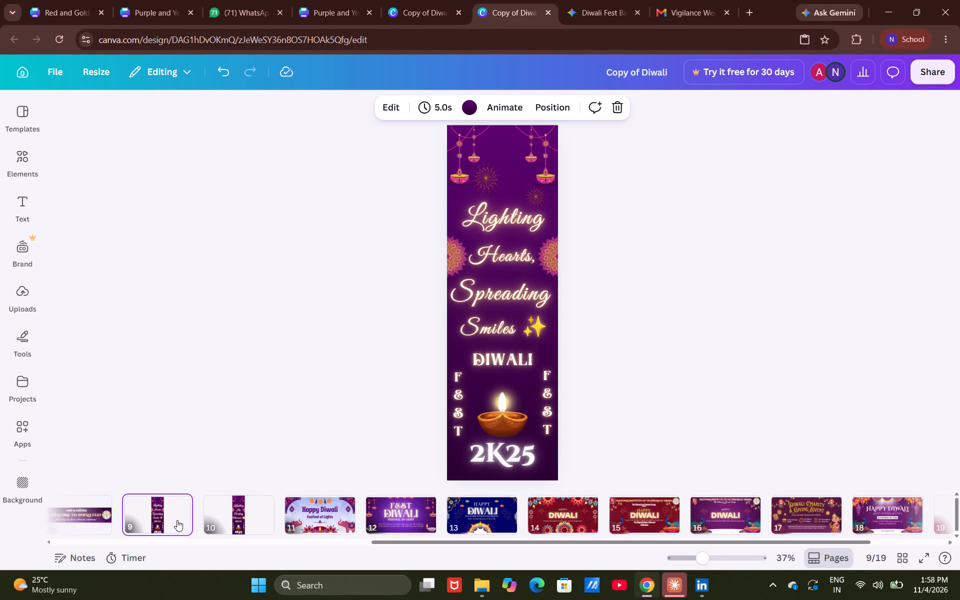
{"action": "scroll", "coordinate": [169, 519], "scroll_direction": "up", "scroll_amount": 1}
{"action": "scroll", "coordinate": [261, 523], "scroll_direction": "up", "scroll_amount": 2}
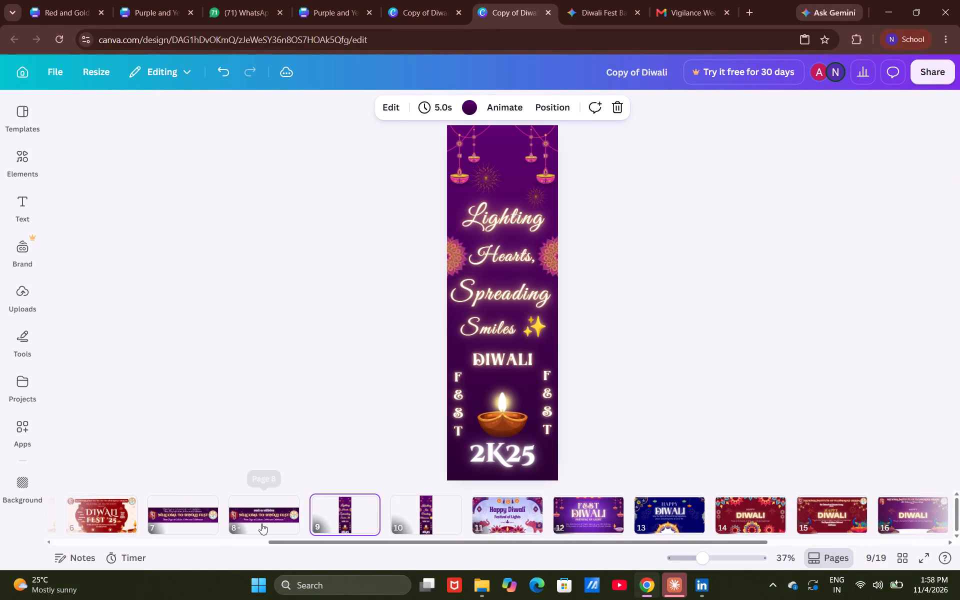
{"action": "scroll", "coordinate": [261, 523], "scroll_direction": "up", "scroll_amount": 1}
{"action": "scroll", "coordinate": [272, 525], "scroll_direction": "down", "scroll_amount": 3}
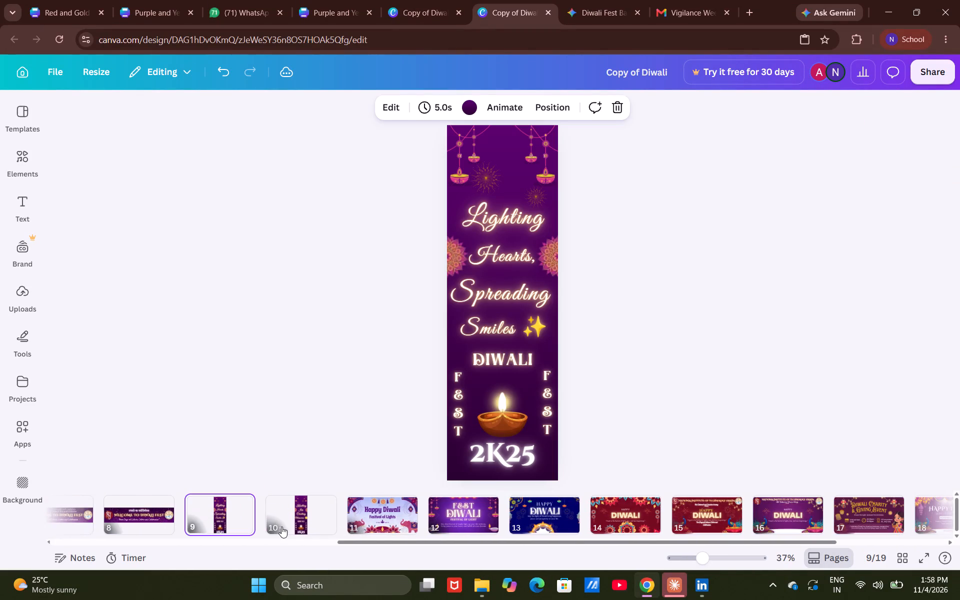
{"action": "scroll", "coordinate": [297, 529], "scroll_direction": "down", "scroll_amount": 5}
{"action": "left_click", "coordinate": [822, 505]}
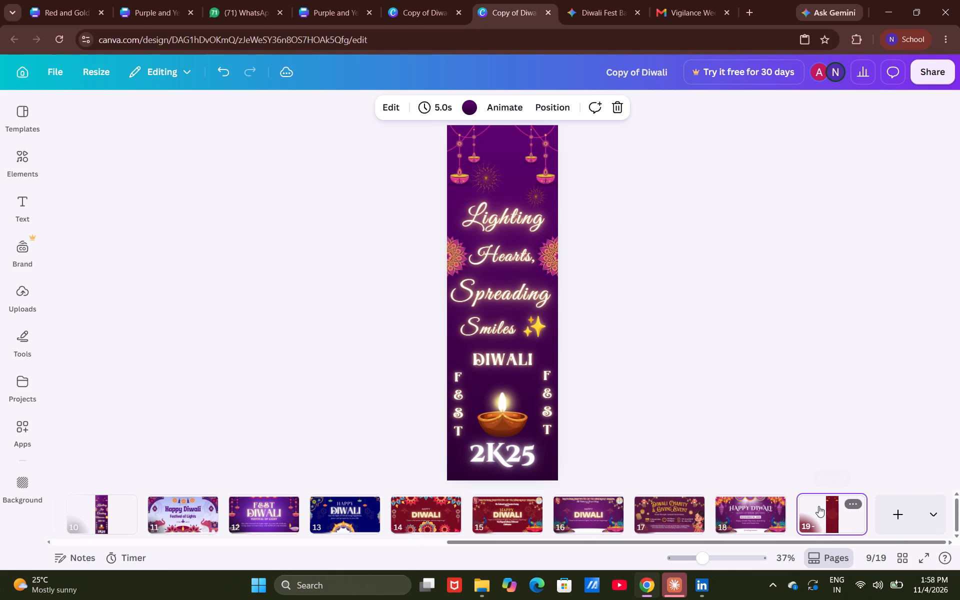
{"action": "scroll", "coordinate": [224, 513], "scroll_direction": "up", "scroll_amount": 4}
{"action": "left_click", "coordinate": [296, 517]}
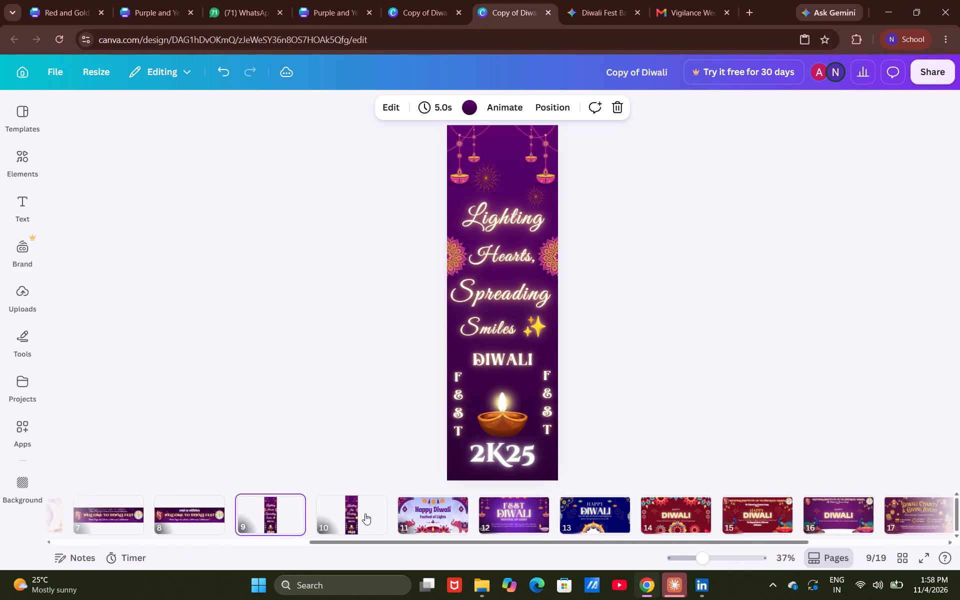
{"action": "left_click", "coordinate": [370, 513]}
{"action": "left_click", "coordinate": [307, 516]}
{"action": "left_click", "coordinate": [346, 513]}
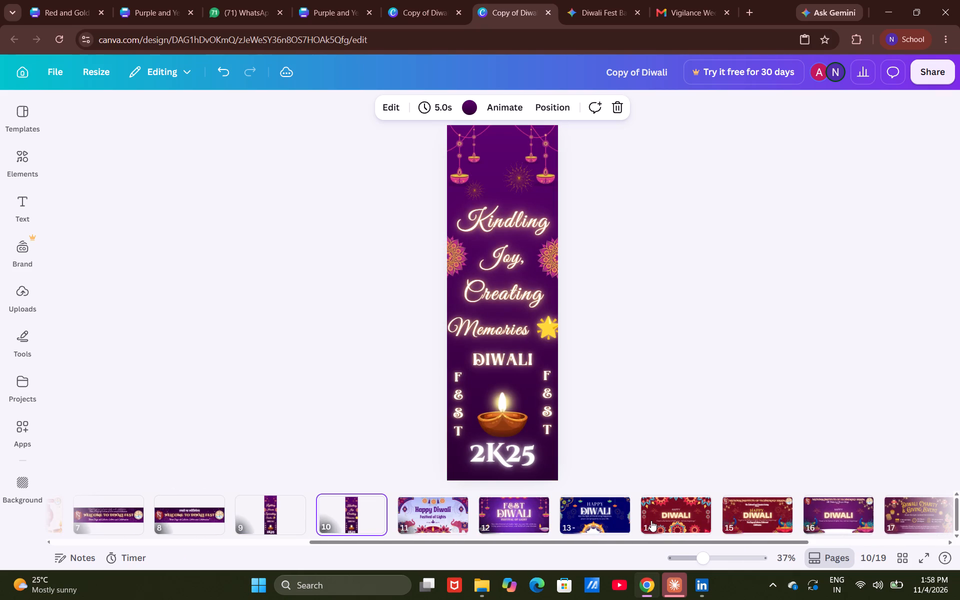
{"action": "left_click", "coordinate": [758, 526]}
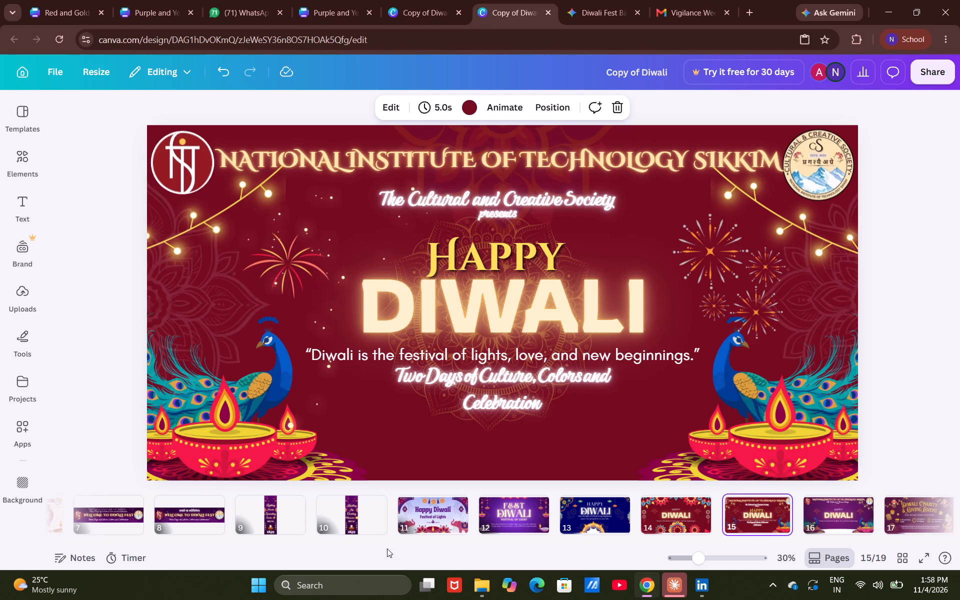
Inspect the diya on page 9's vertical banner and the peacock and diya artwork on page 16's purple banner.
{"action": "left_click", "coordinate": [248, 522]}
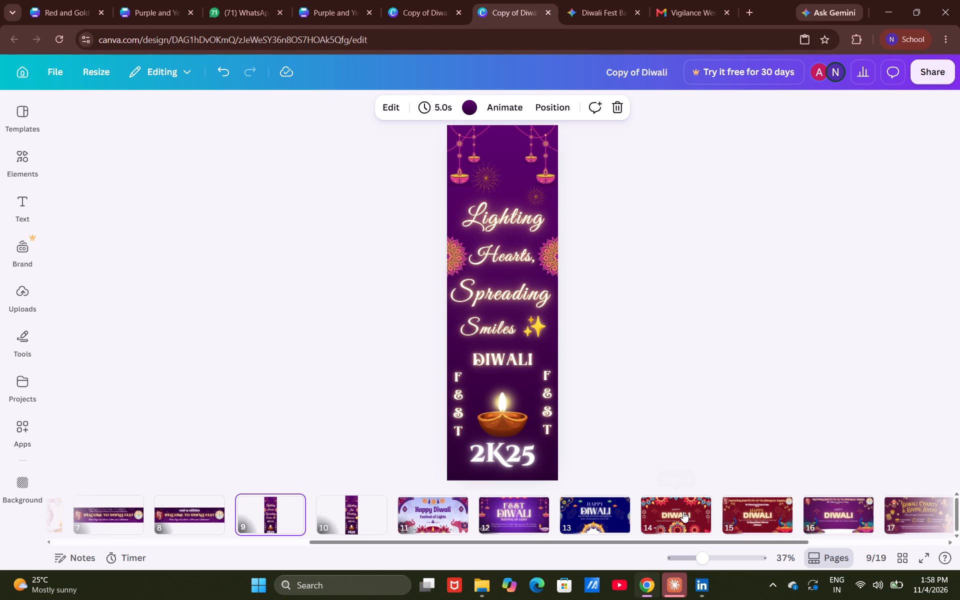
{"action": "left_click", "coordinate": [501, 405]}
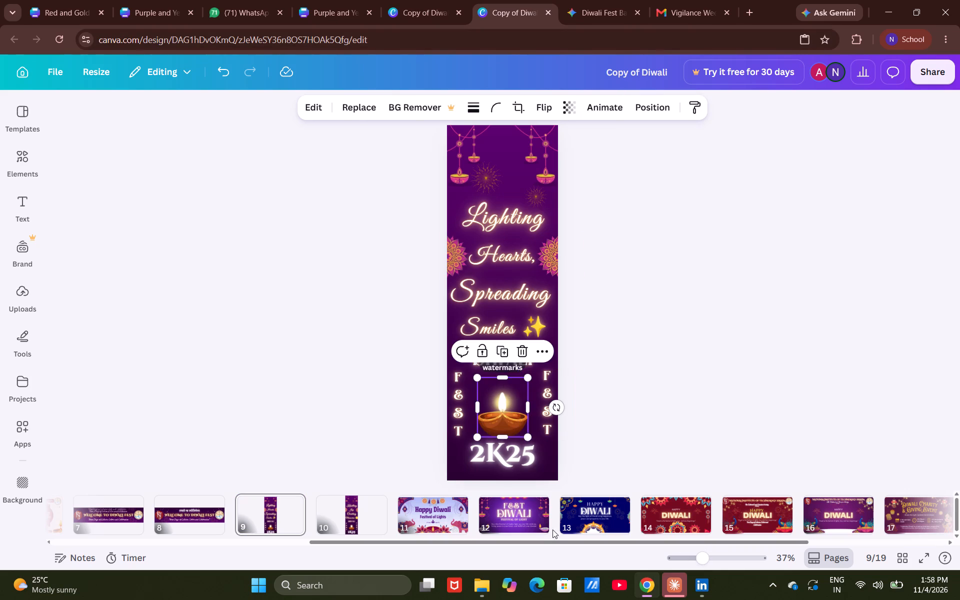
{"action": "left_click", "coordinate": [825, 520]}
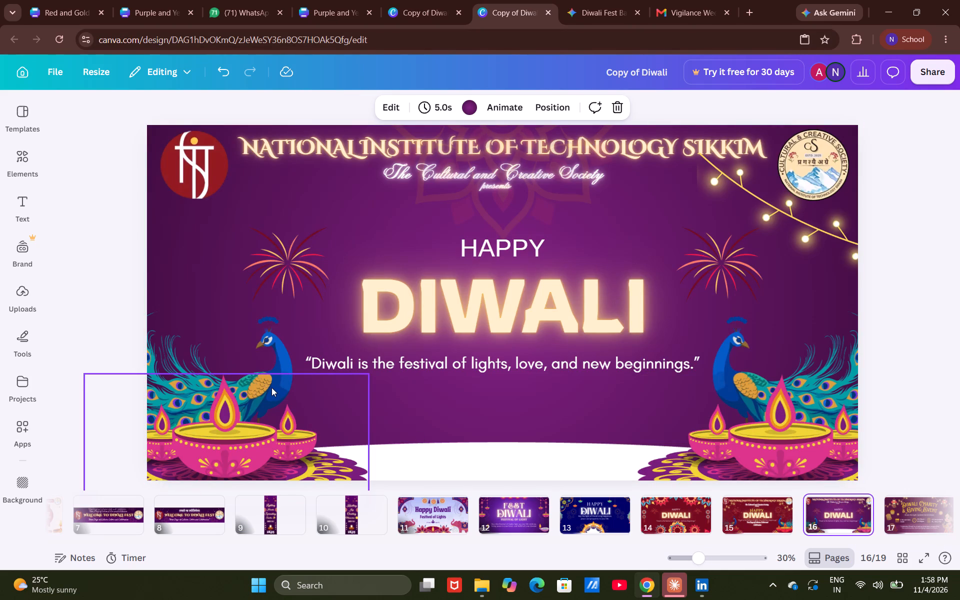
{"action": "left_click", "coordinate": [252, 345]}
{"action": "left_click", "coordinate": [255, 361]}
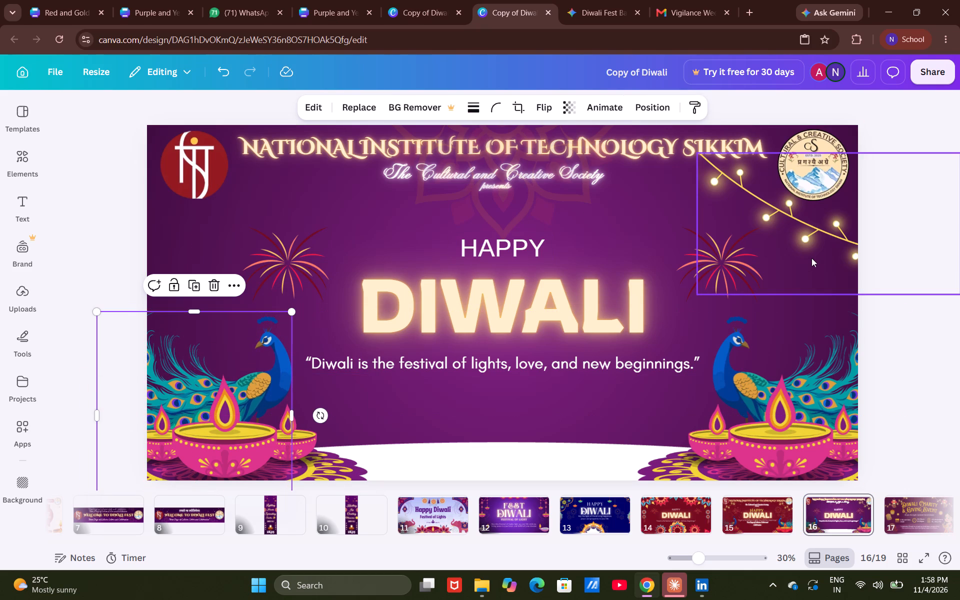
{"action": "left_click", "coordinate": [912, 123]}
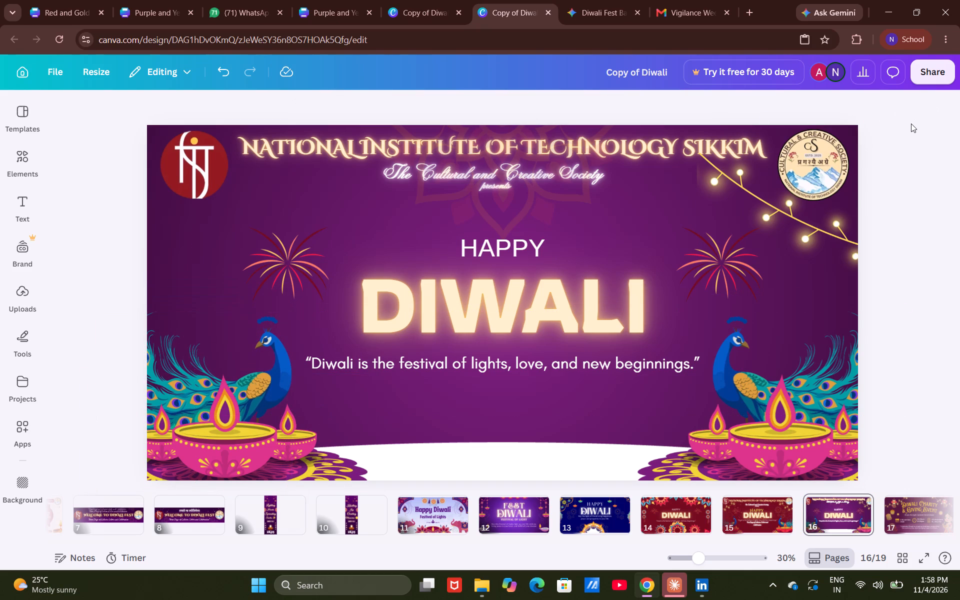
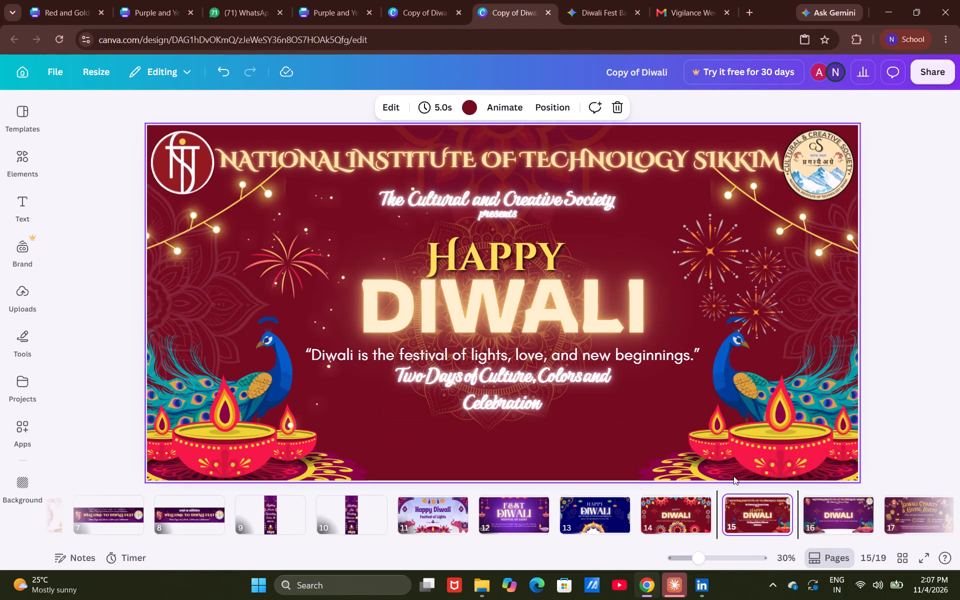
Open the maroon vertical banner on page 19 and bring up the graphic elements library.
{"action": "scroll", "coordinate": [835, 517], "scroll_direction": "left", "scroll_amount": 4}
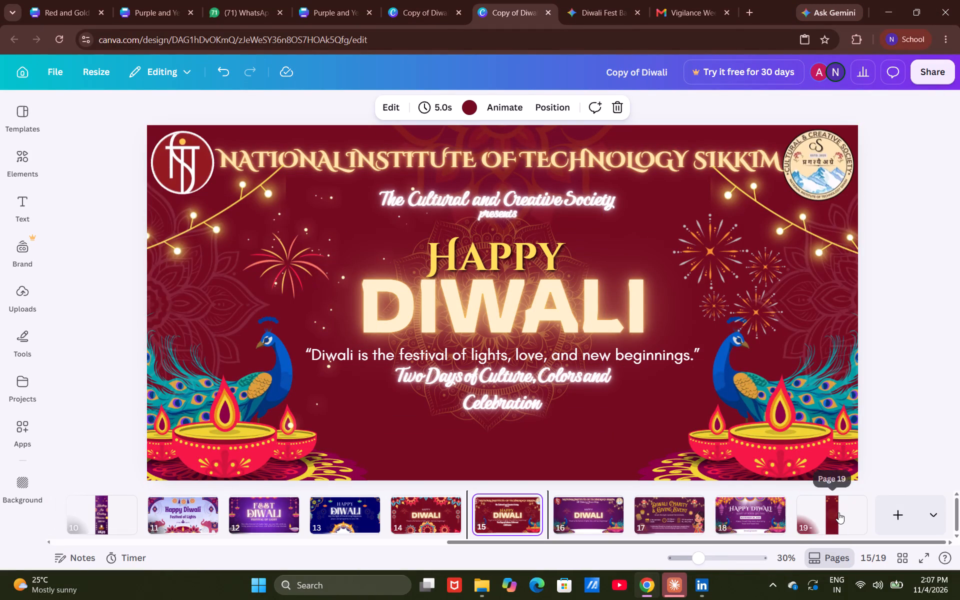
{"action": "left_click", "coordinate": [838, 512]}
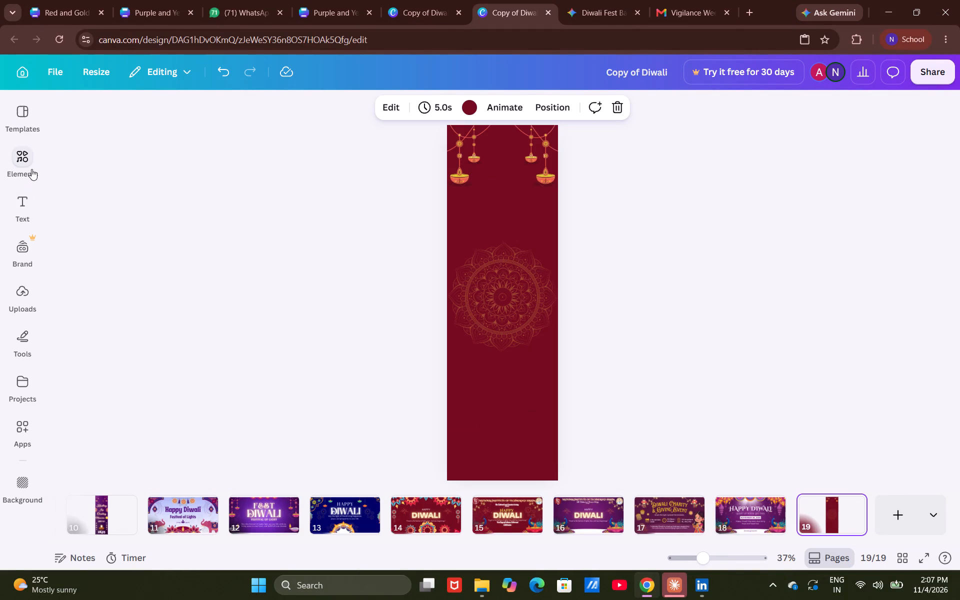
{"action": "left_click", "coordinate": [31, 169]}
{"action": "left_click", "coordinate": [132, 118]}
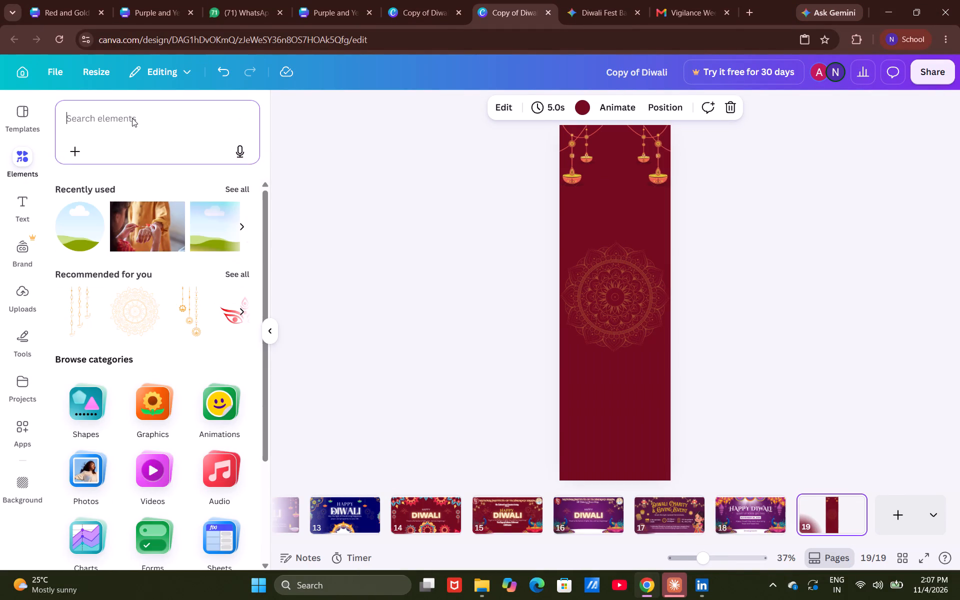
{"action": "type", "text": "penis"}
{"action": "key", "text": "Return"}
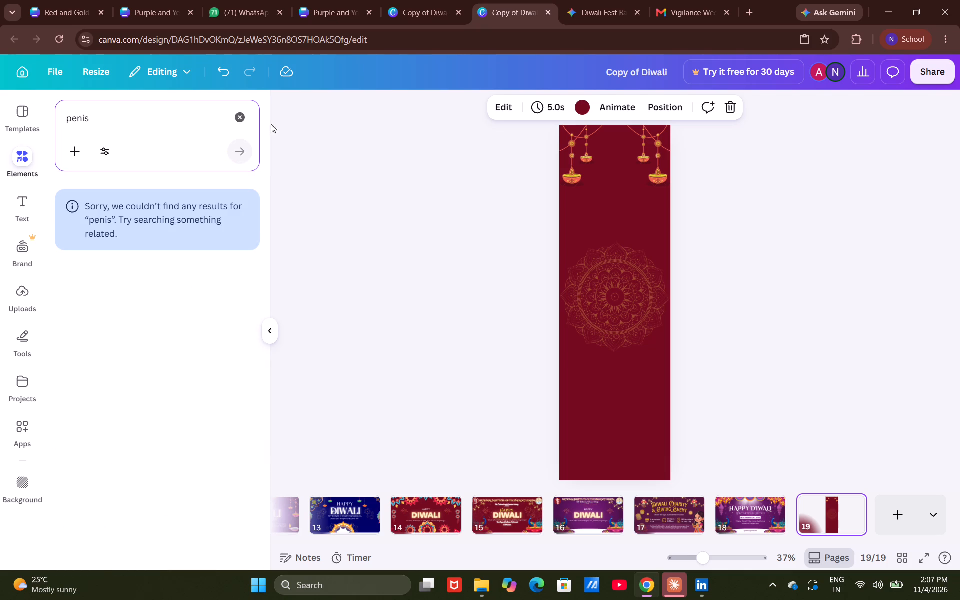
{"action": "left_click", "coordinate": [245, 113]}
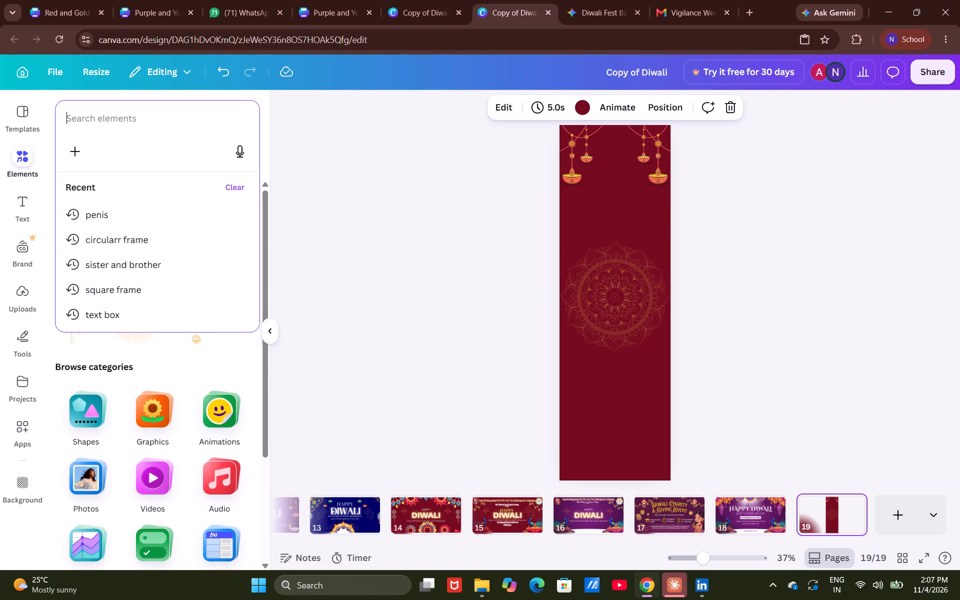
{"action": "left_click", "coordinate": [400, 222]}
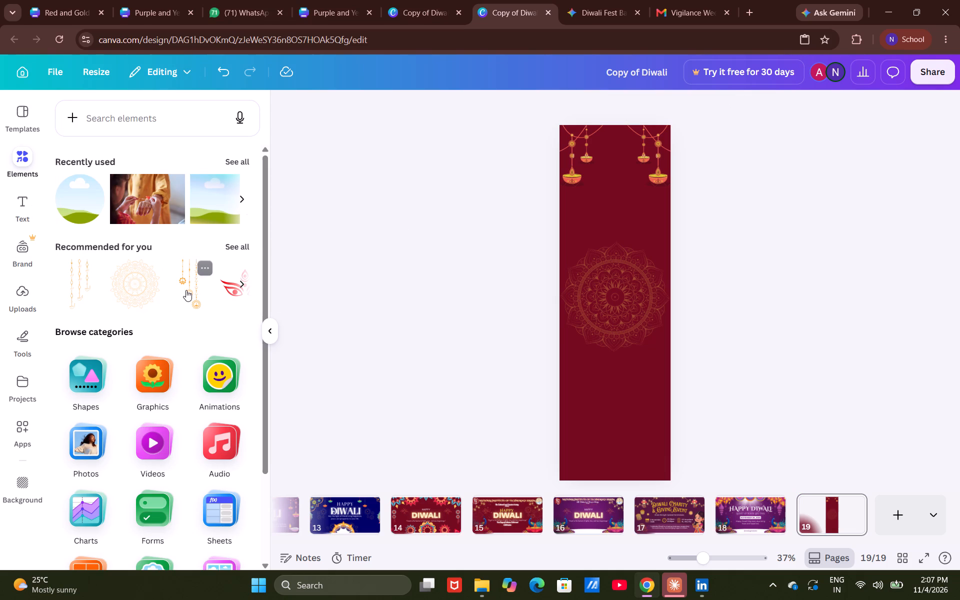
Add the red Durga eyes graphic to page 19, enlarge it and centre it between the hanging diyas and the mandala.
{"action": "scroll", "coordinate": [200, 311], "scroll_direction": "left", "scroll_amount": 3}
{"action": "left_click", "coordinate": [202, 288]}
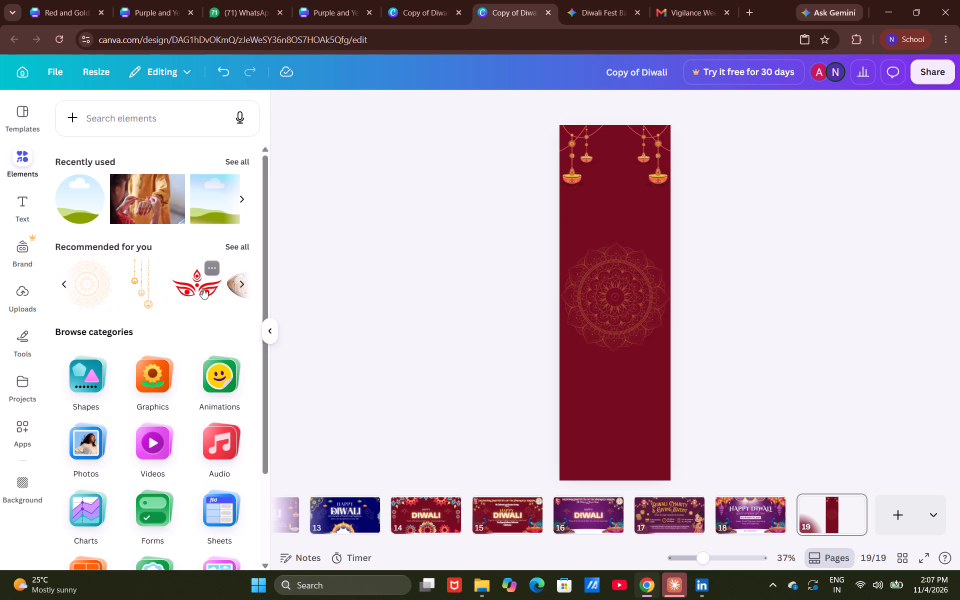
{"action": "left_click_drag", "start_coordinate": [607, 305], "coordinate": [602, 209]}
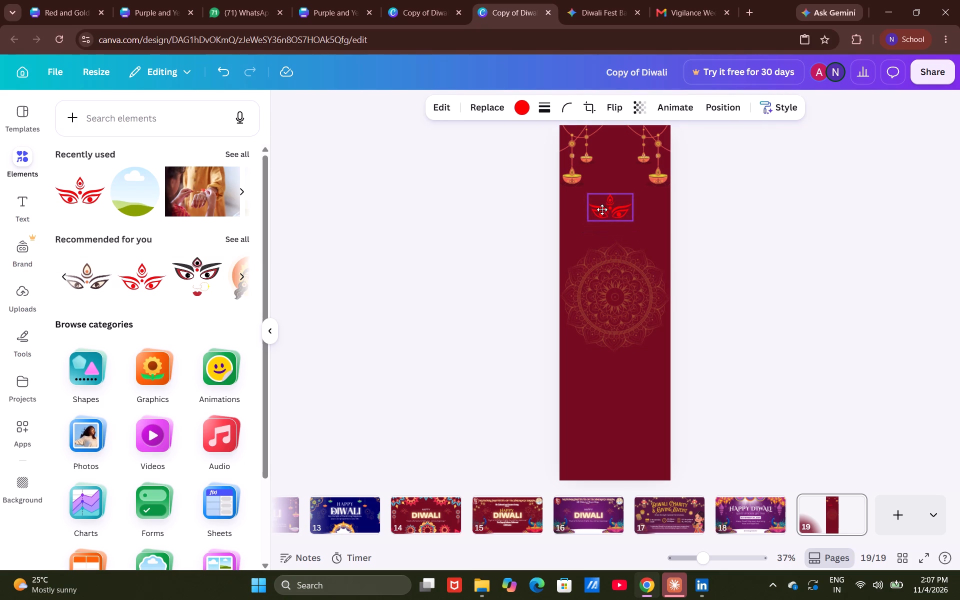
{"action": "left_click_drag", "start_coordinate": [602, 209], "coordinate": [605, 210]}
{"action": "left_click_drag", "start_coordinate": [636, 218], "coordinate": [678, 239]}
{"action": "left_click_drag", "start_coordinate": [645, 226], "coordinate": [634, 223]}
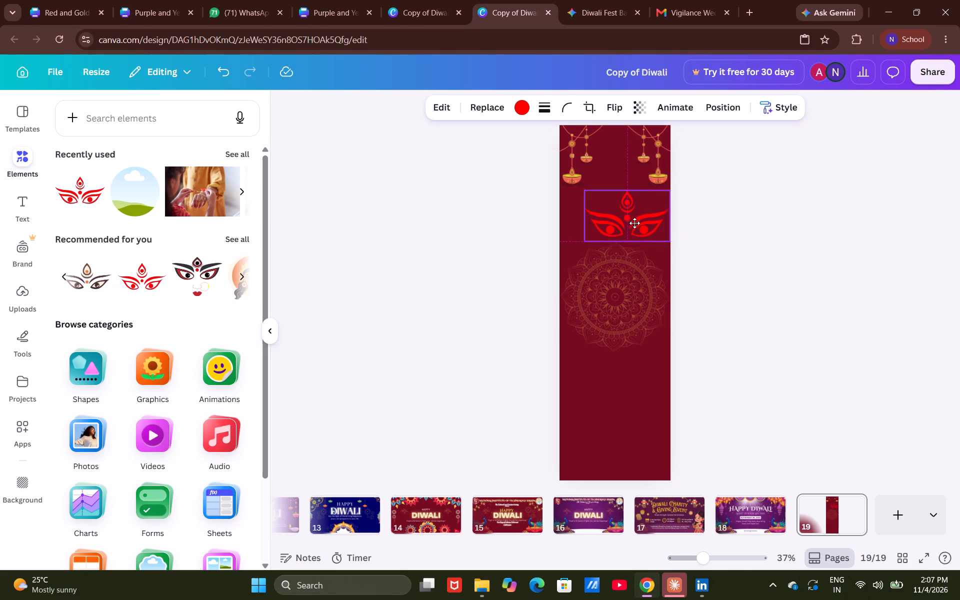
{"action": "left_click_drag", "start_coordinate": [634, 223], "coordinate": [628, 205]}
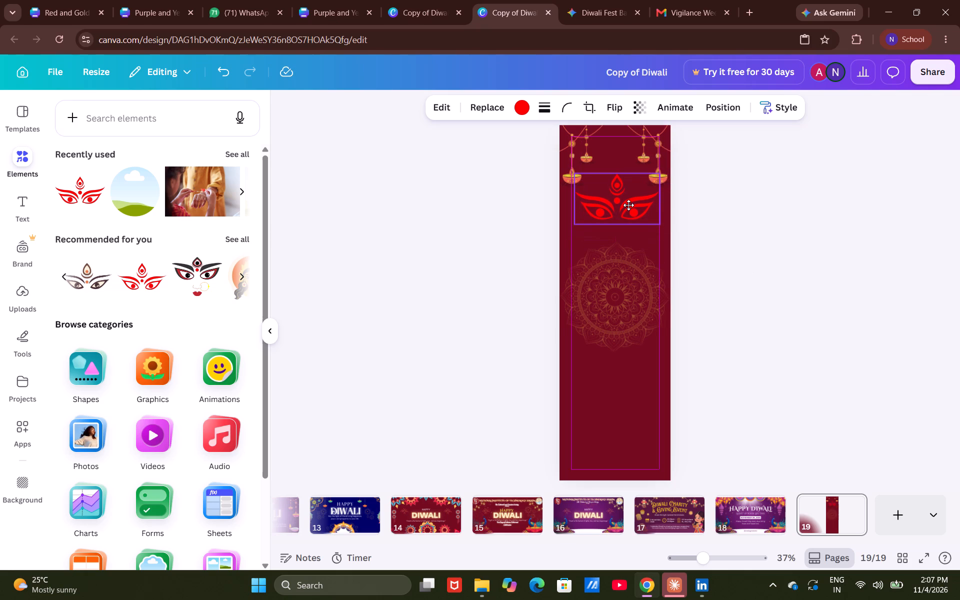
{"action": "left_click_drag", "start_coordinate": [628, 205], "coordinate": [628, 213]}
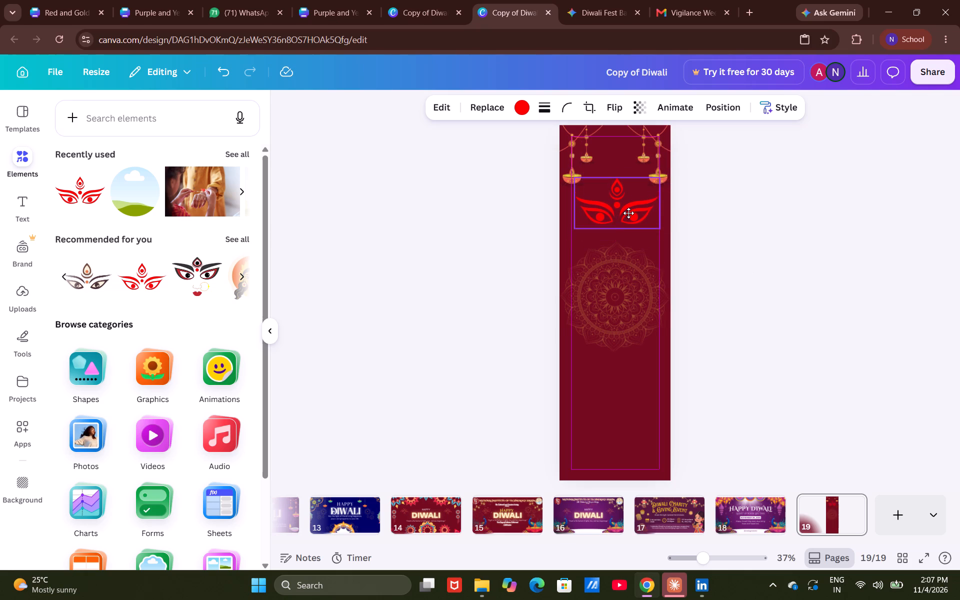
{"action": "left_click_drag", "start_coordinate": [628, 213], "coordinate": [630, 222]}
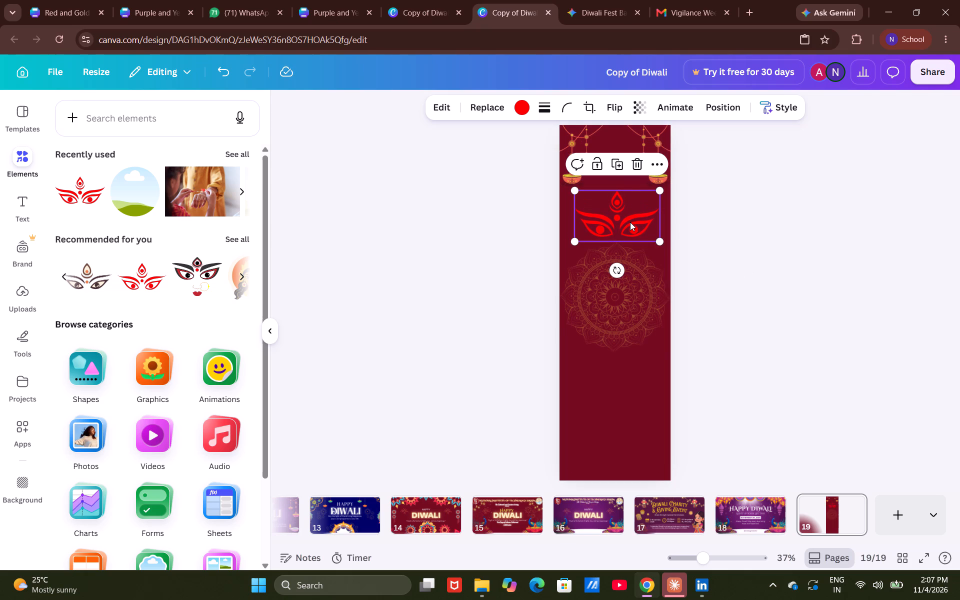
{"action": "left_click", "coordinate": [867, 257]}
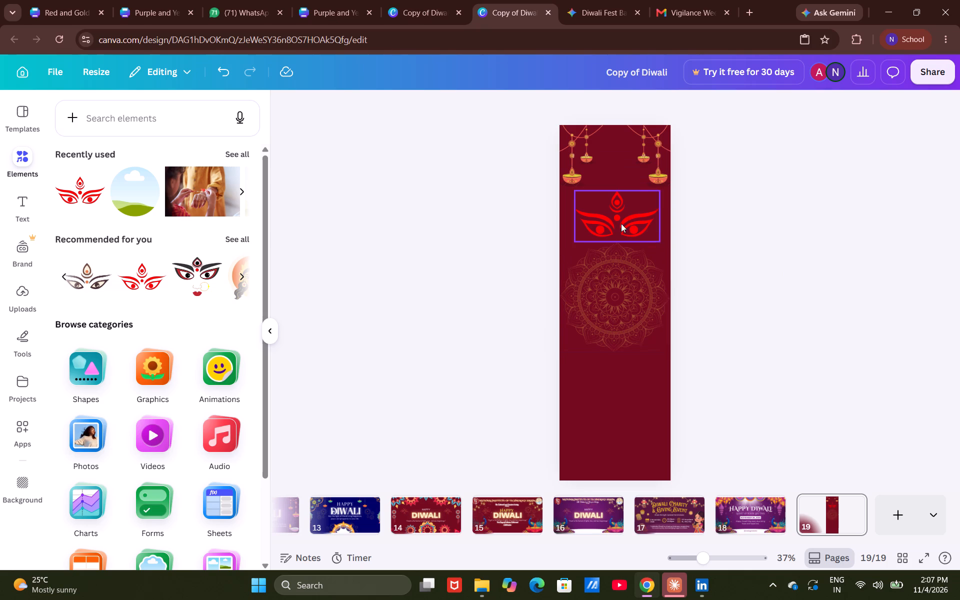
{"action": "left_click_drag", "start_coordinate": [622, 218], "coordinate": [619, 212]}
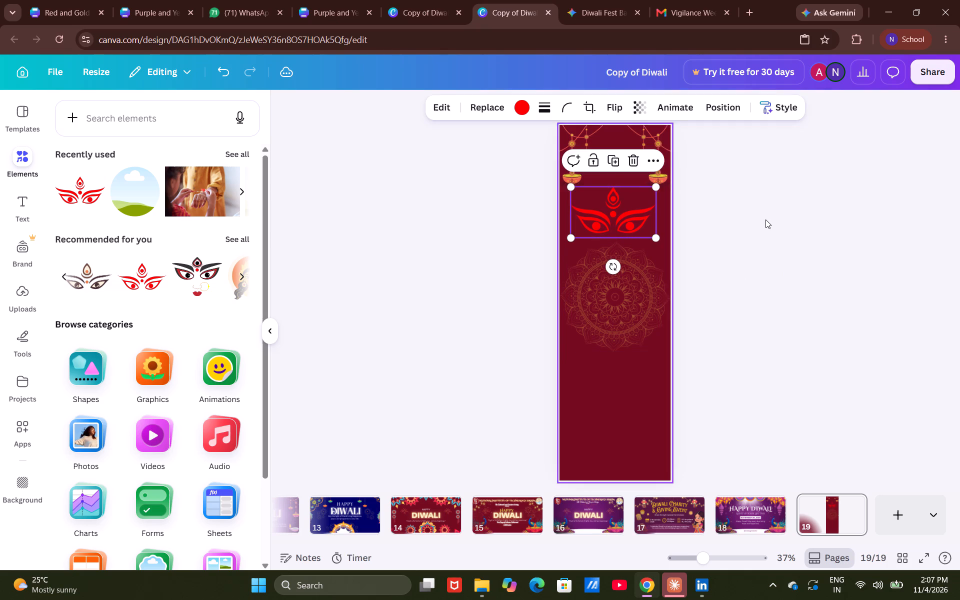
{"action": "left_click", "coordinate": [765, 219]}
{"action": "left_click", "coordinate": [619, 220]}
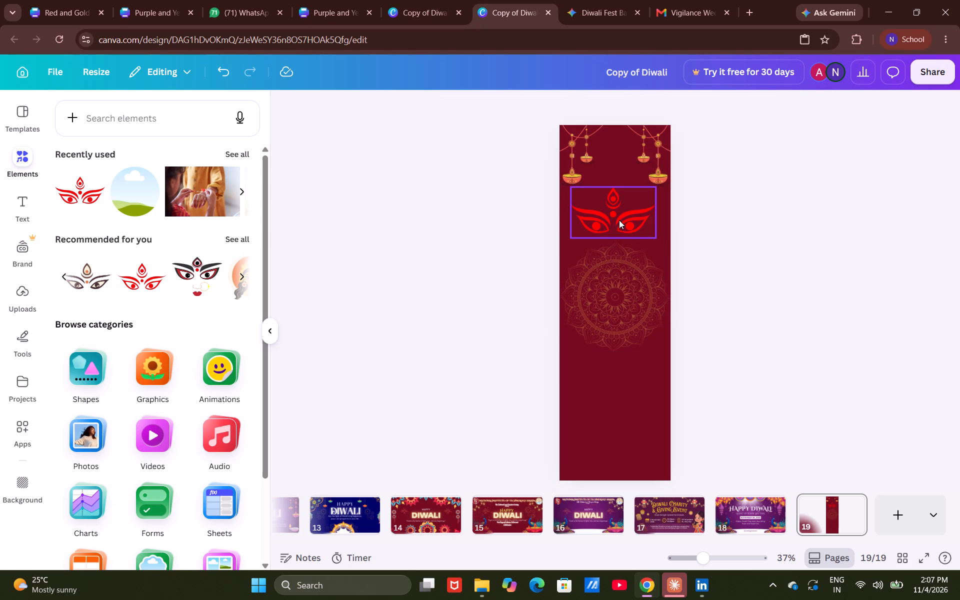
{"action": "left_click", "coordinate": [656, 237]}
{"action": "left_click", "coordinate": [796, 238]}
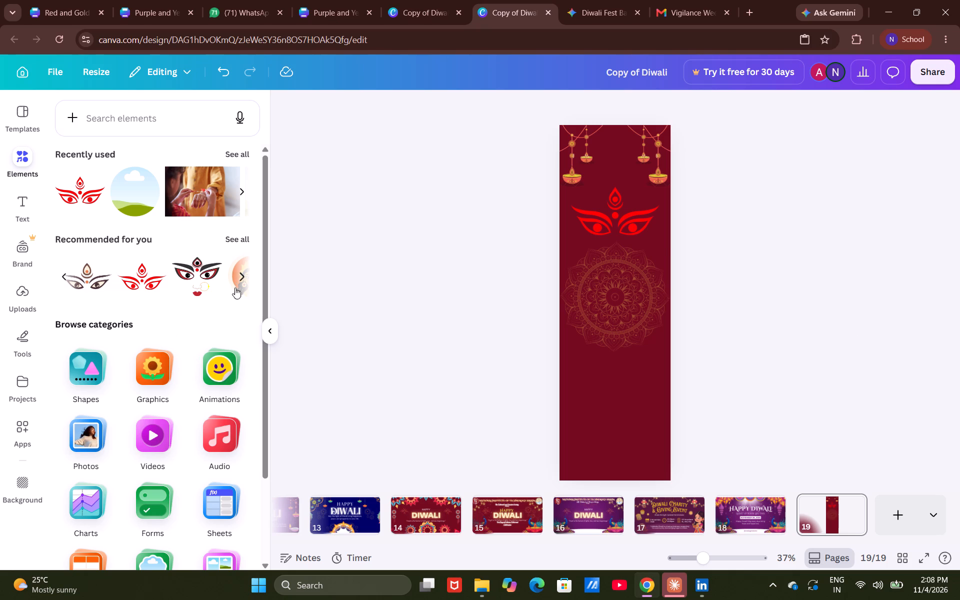
Add the Durga face graphic with black brows and red lips over the banner's central mandala.
{"action": "left_click", "coordinate": [201, 283]}
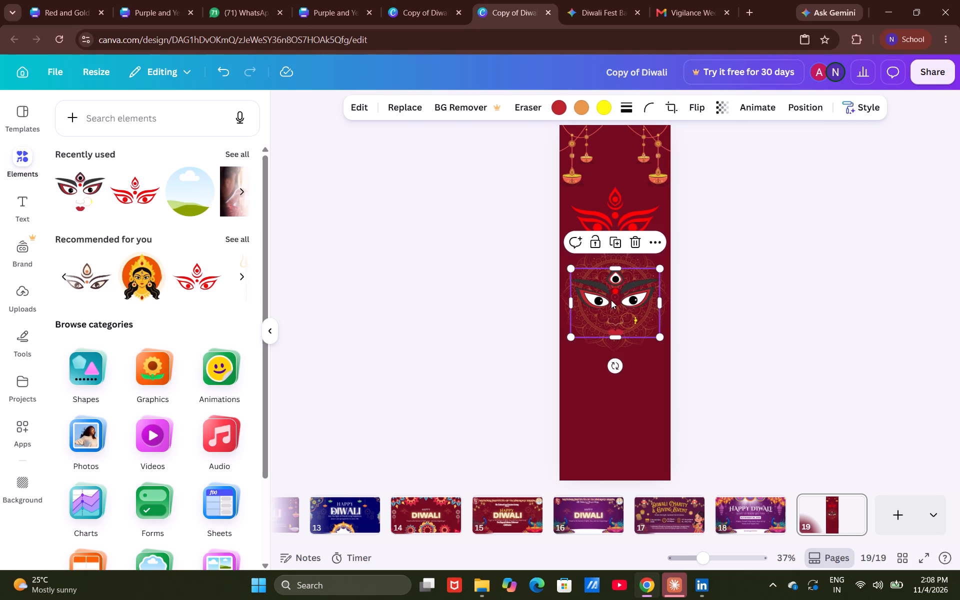
{"action": "left_click_drag", "start_coordinate": [611, 298], "coordinate": [610, 286]}
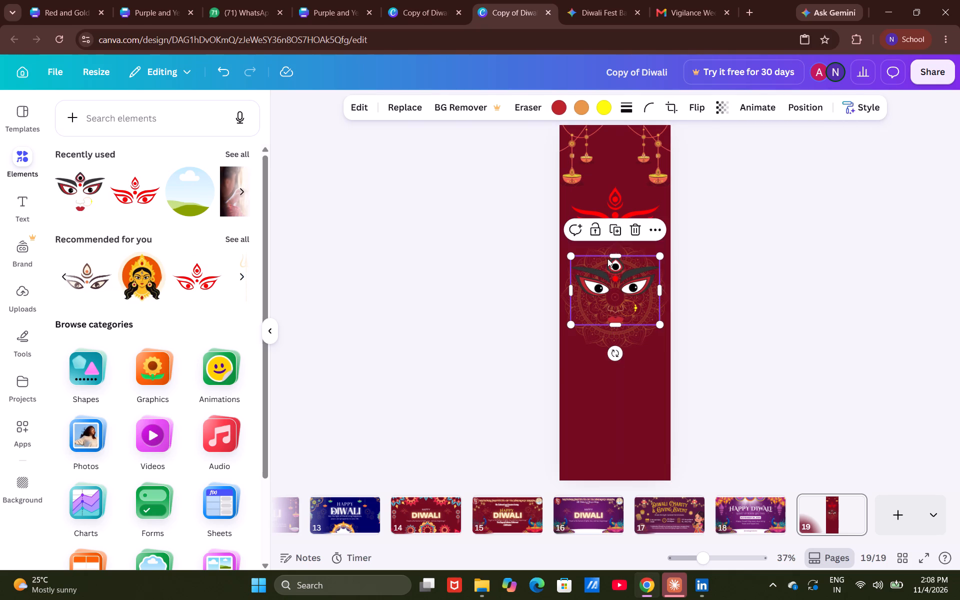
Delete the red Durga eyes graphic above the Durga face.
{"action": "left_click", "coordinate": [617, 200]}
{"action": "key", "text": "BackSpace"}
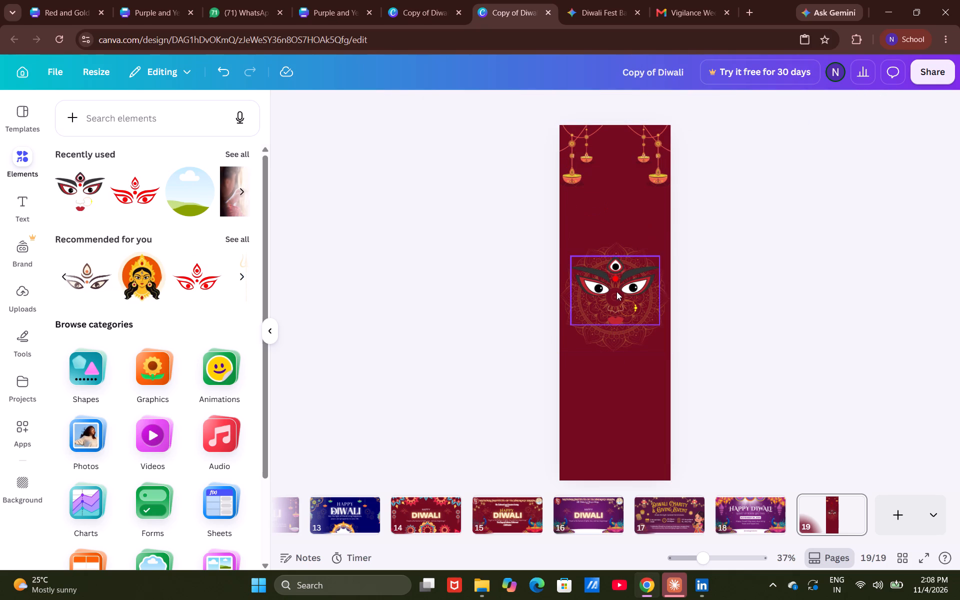
Shift the Durga face slightly down so it sits centred on the mandala.
{"action": "left_click", "coordinate": [616, 291]}
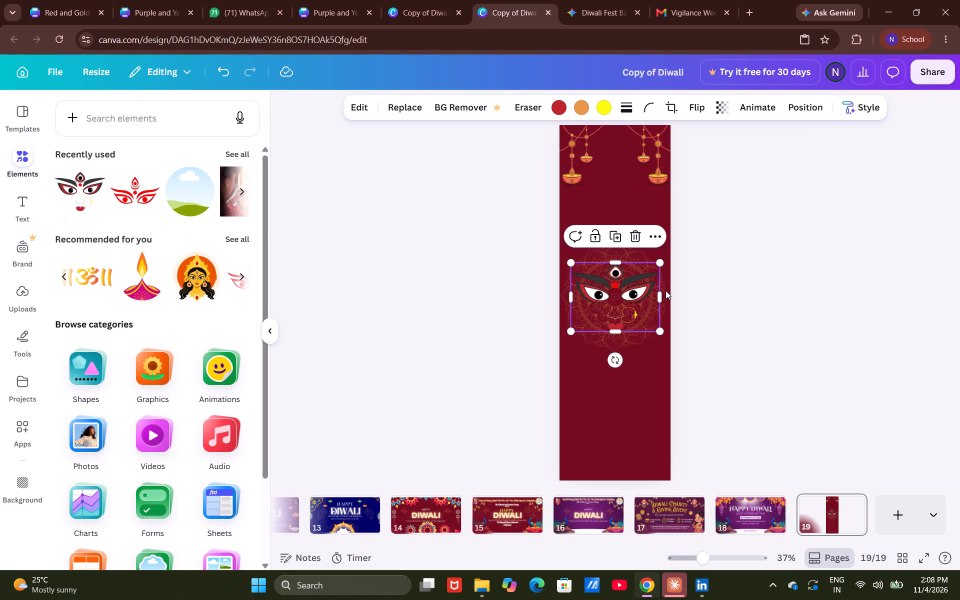
{"action": "left_click", "coordinate": [741, 276]}
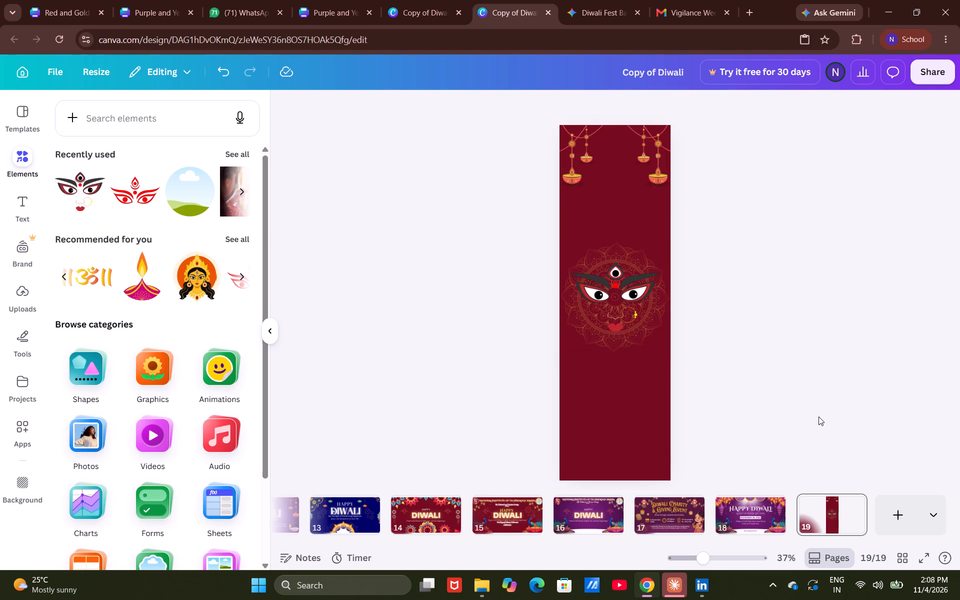
{"action": "left_click", "coordinate": [614, 351]}
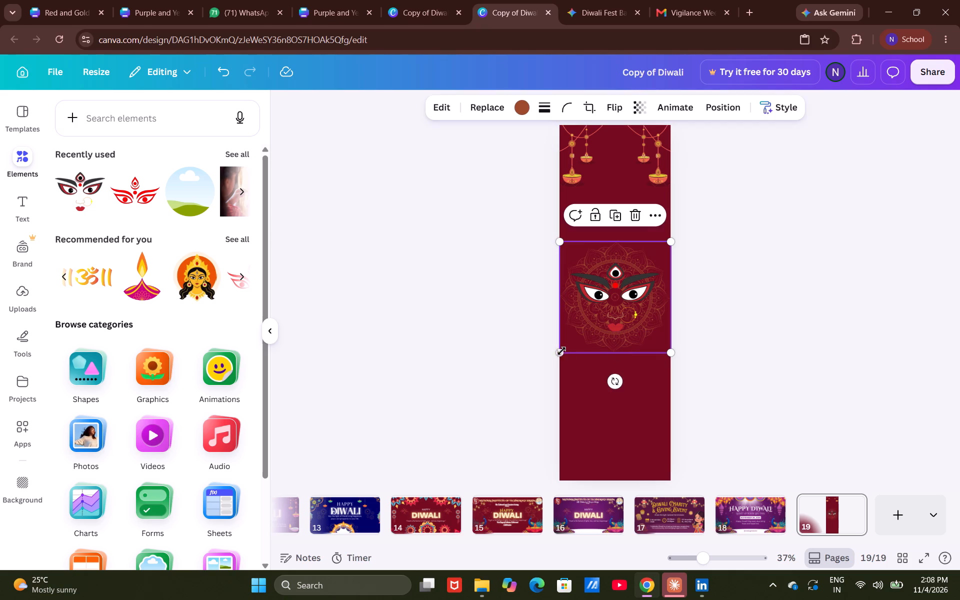
{"action": "left_click", "coordinate": [904, 297]}
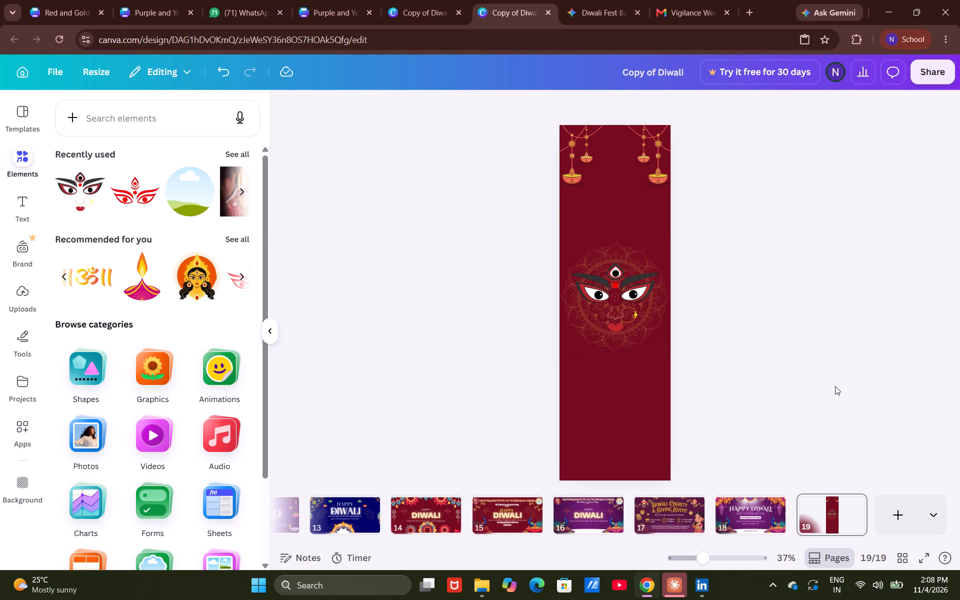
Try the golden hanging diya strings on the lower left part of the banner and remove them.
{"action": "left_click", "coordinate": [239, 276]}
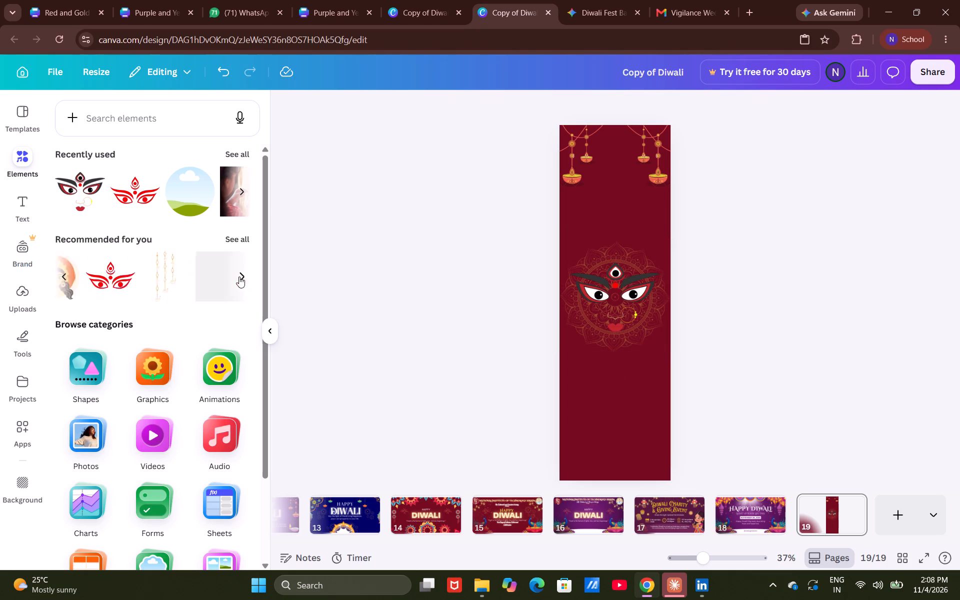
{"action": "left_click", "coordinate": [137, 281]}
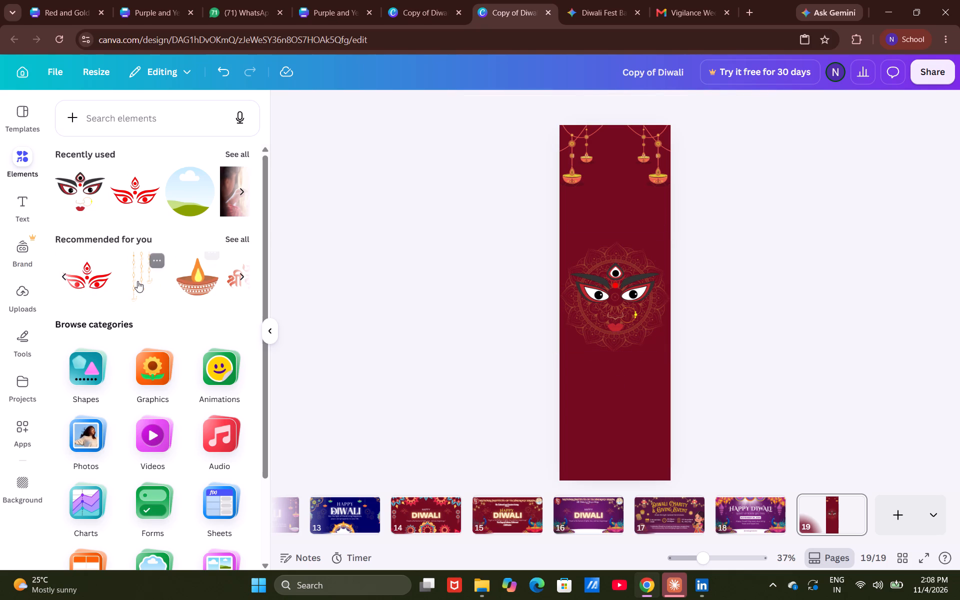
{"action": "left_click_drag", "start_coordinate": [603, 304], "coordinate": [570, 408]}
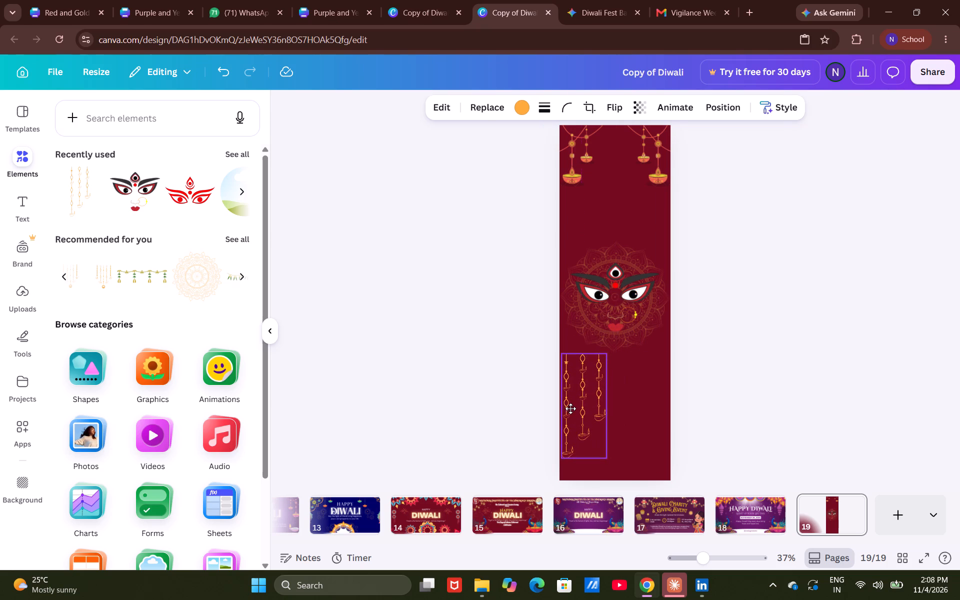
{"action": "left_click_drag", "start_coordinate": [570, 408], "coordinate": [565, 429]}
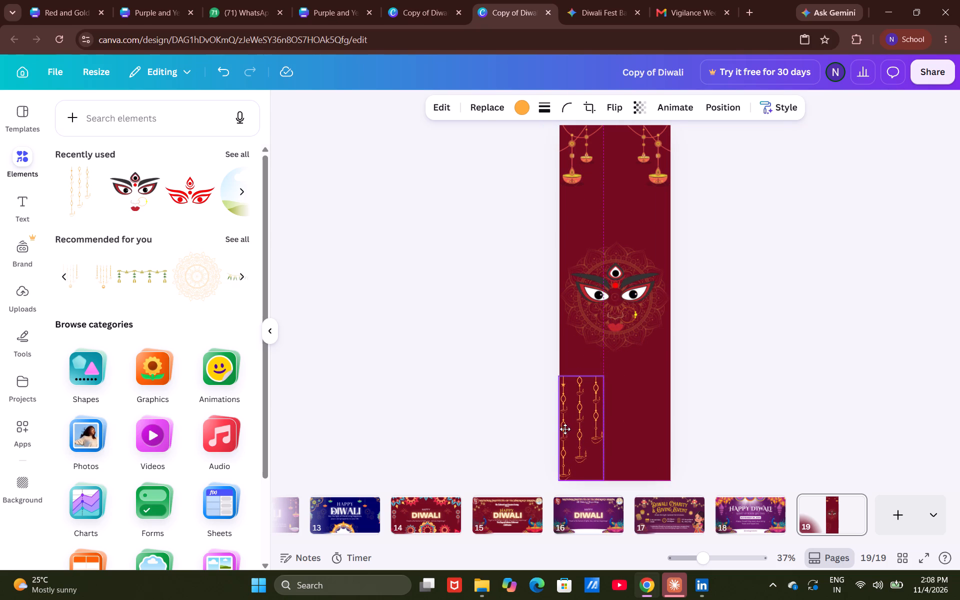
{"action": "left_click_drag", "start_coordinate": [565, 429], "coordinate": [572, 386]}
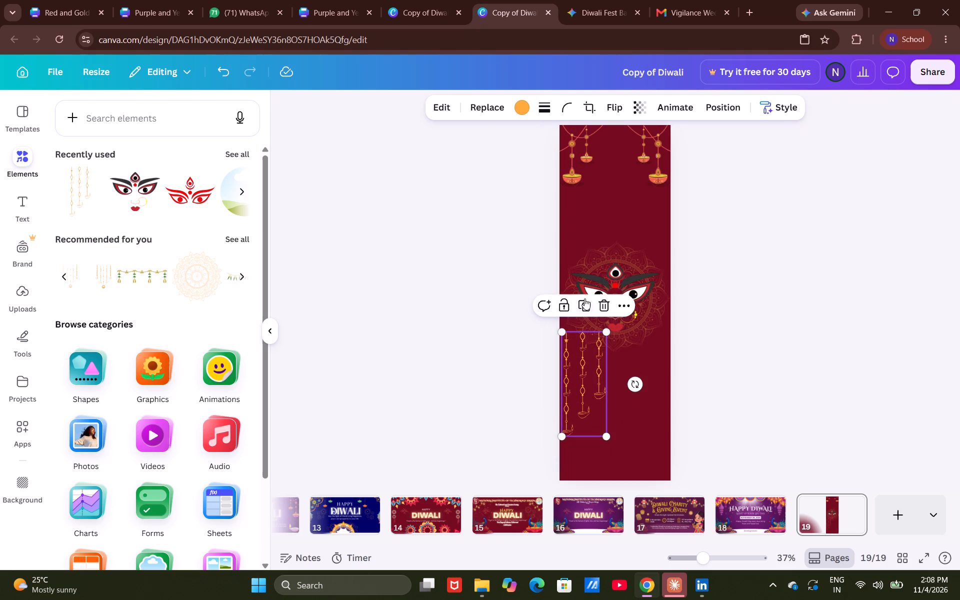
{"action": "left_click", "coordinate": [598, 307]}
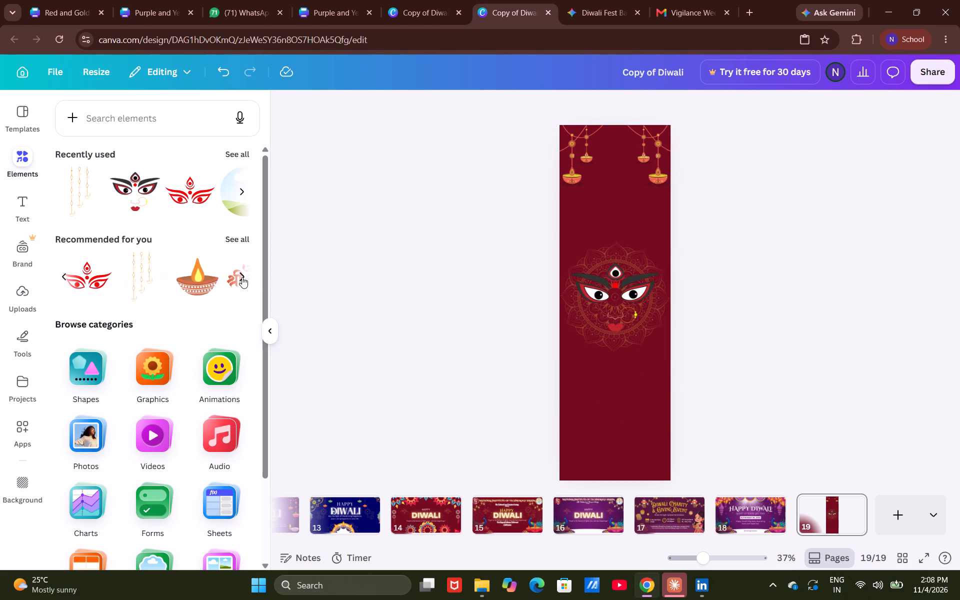
Add the lit clay diya with white bead decoration, centred at the bottom edge of the page 19 banner.
{"action": "left_click", "coordinate": [186, 276]}
{"action": "left_click_drag", "start_coordinate": [615, 310], "coordinate": [613, 401]}
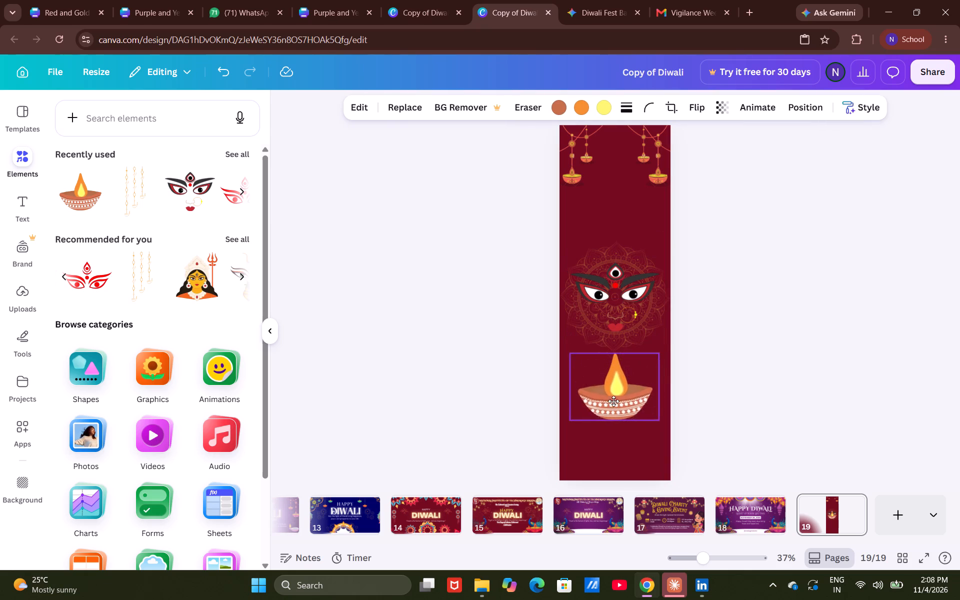
{"action": "left_click_drag", "start_coordinate": [613, 401], "coordinate": [611, 452]}
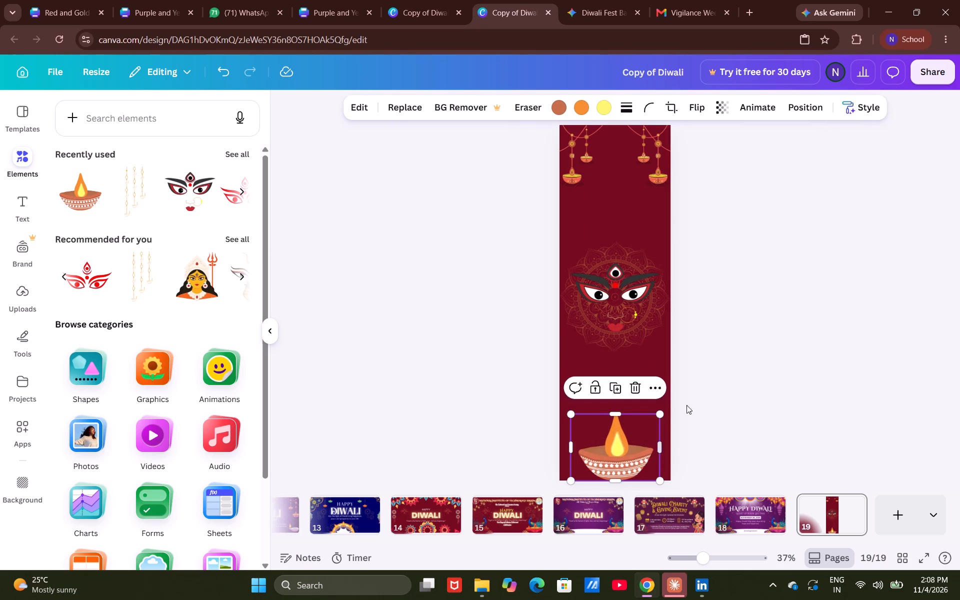
{"action": "left_click", "coordinate": [803, 333]}
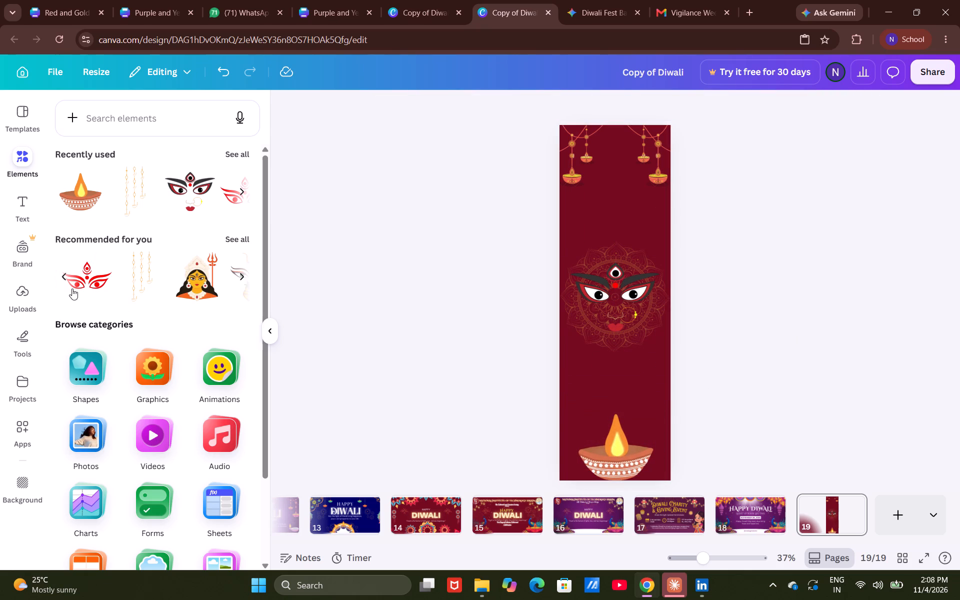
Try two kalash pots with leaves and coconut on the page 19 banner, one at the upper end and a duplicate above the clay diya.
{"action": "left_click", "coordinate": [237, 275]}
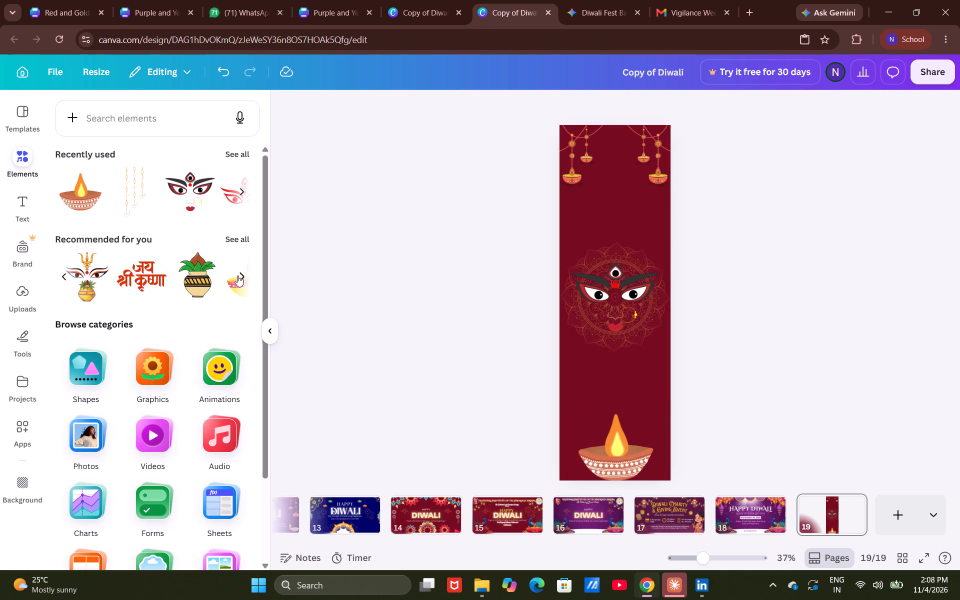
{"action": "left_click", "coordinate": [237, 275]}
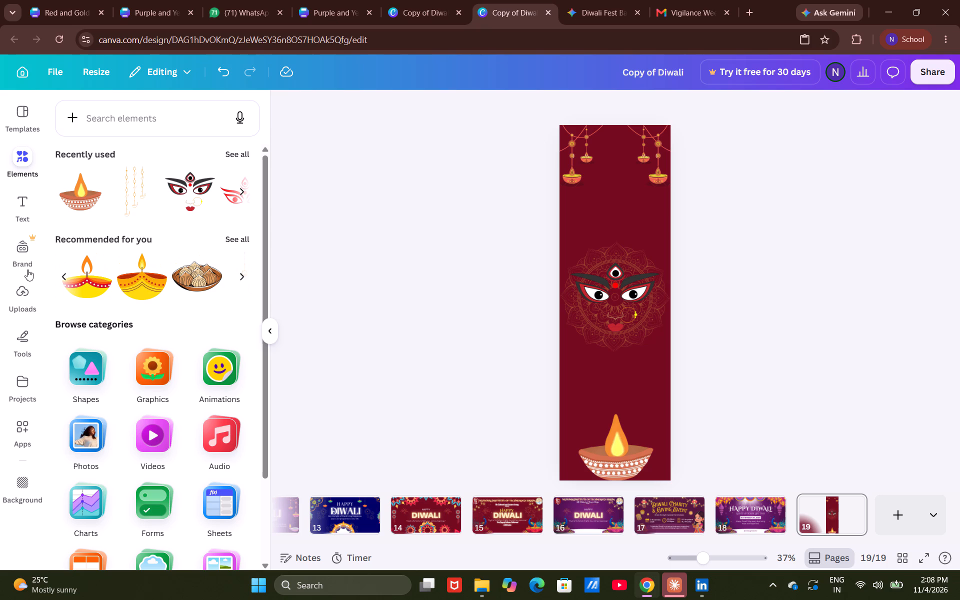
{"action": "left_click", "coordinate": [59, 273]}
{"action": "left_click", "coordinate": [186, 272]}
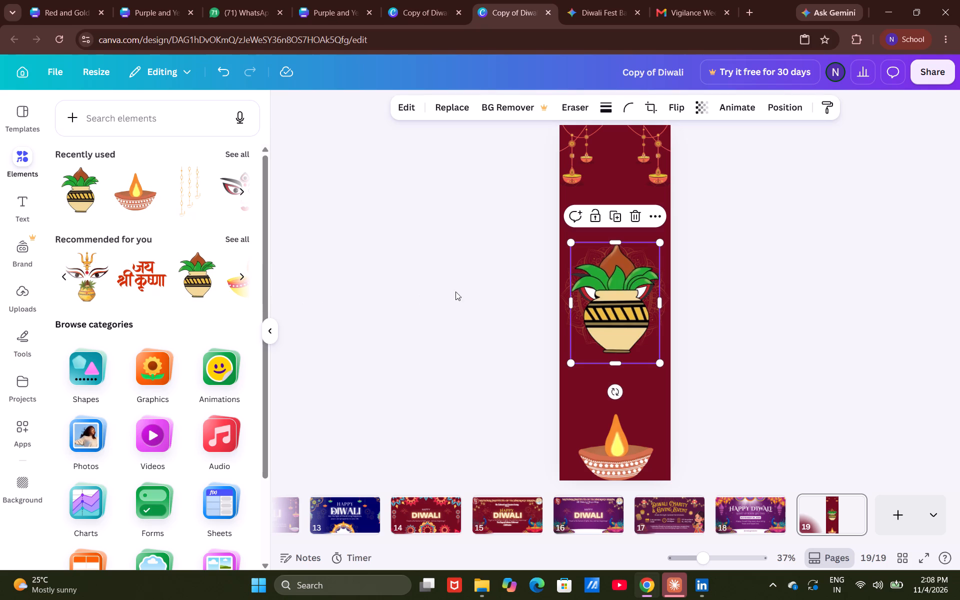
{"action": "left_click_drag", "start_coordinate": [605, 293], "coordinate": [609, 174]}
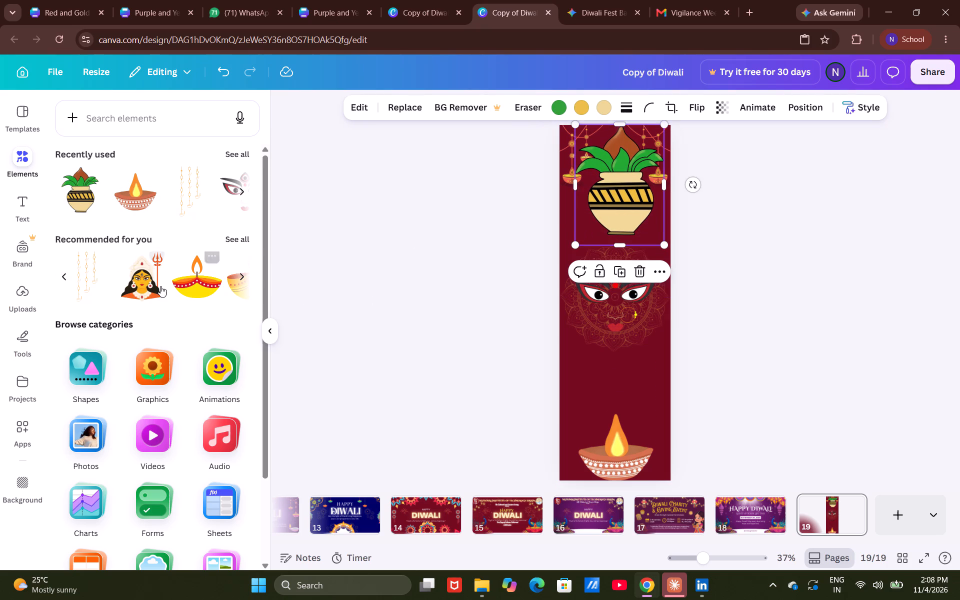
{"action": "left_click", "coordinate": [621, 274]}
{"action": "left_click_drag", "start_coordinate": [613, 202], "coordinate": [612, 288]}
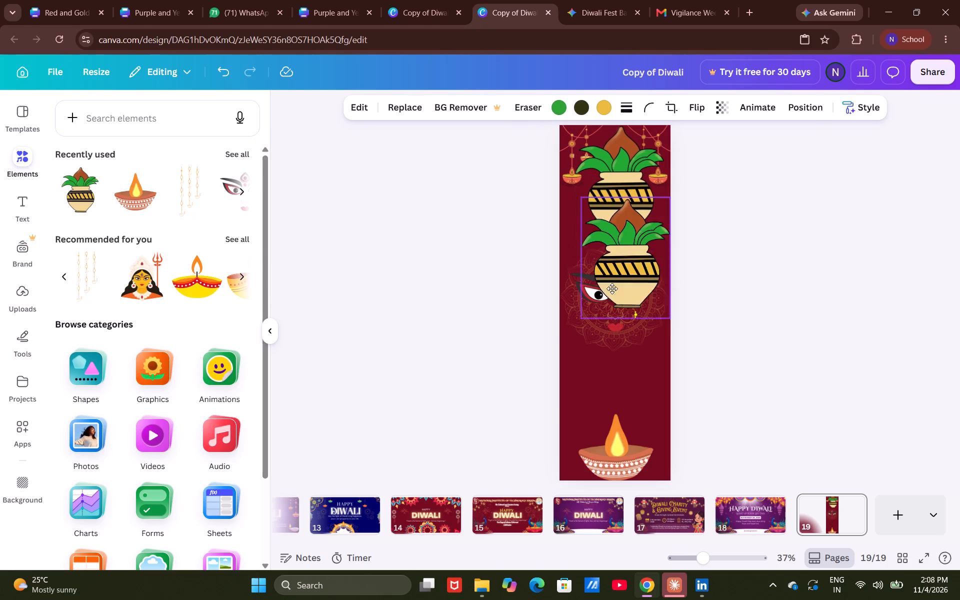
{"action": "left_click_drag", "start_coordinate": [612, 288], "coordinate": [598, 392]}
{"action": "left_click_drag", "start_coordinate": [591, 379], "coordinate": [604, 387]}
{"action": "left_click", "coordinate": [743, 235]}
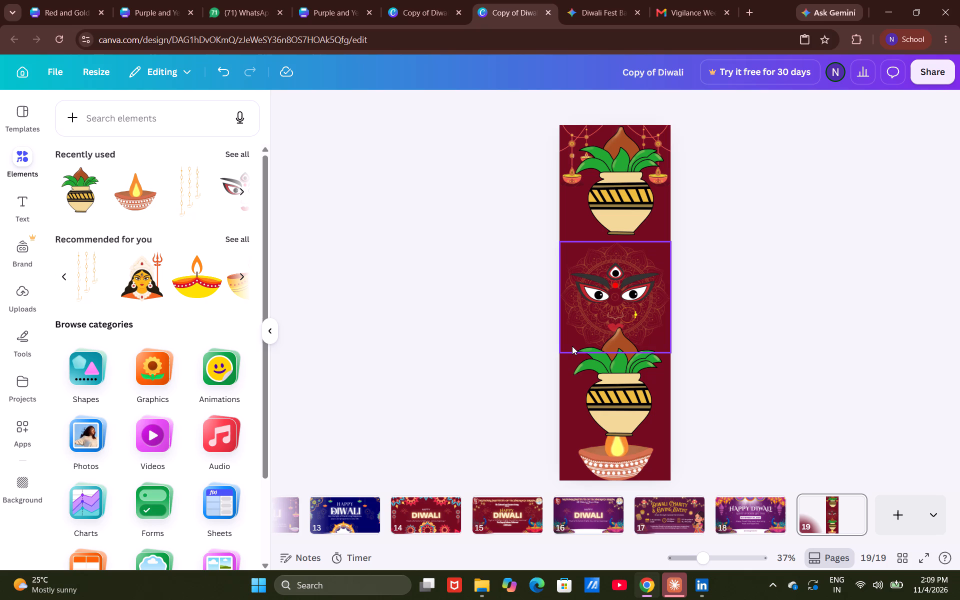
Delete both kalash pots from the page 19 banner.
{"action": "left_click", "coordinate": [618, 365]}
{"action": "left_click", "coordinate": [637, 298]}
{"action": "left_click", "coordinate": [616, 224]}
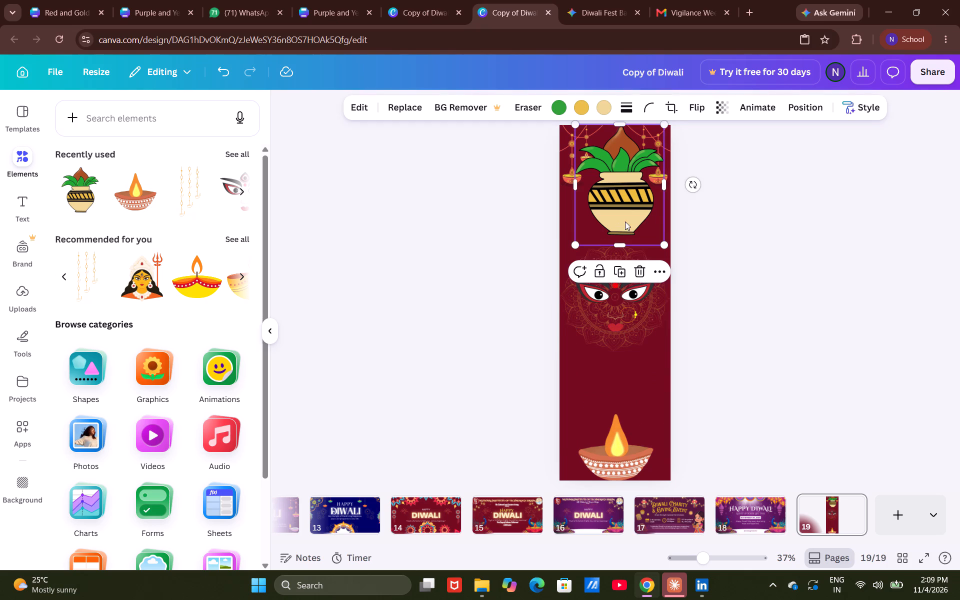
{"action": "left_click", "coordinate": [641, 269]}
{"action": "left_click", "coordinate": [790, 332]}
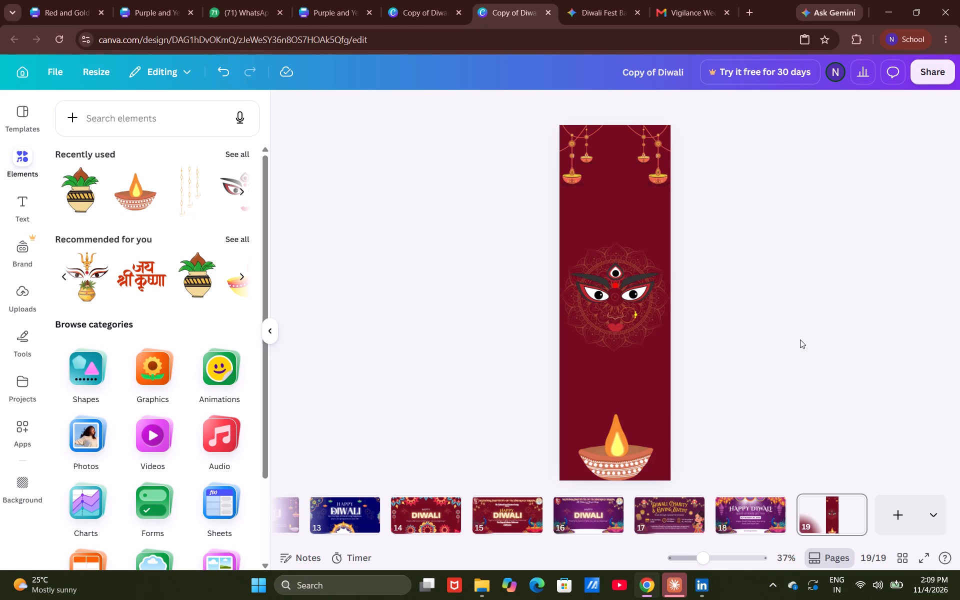
Delete the lit clay diya from the bottom edge of the page 19 banner.
{"action": "left_click", "coordinate": [616, 440]}
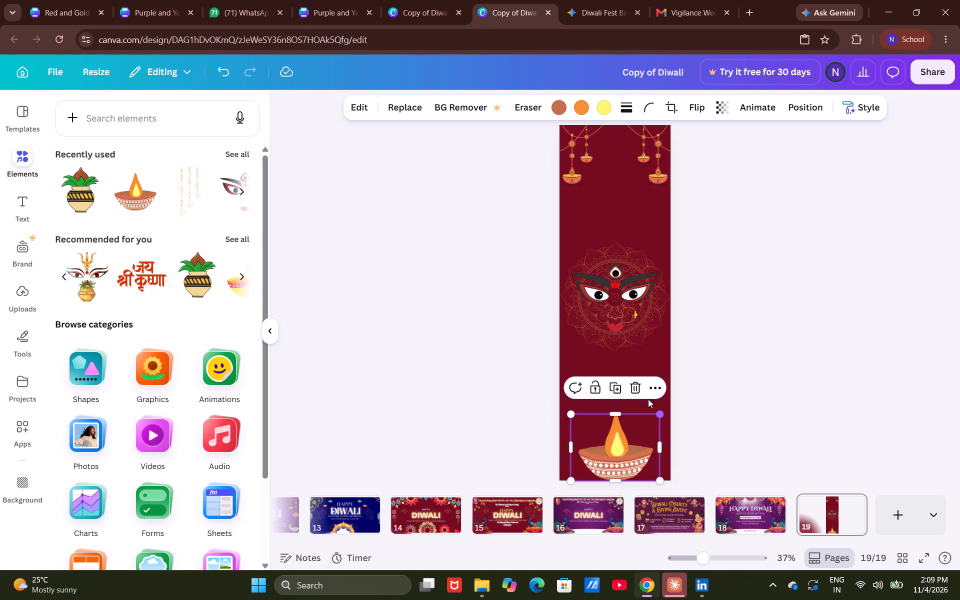
{"action": "left_click", "coordinate": [634, 385]}
{"action": "left_click", "coordinate": [819, 348]}
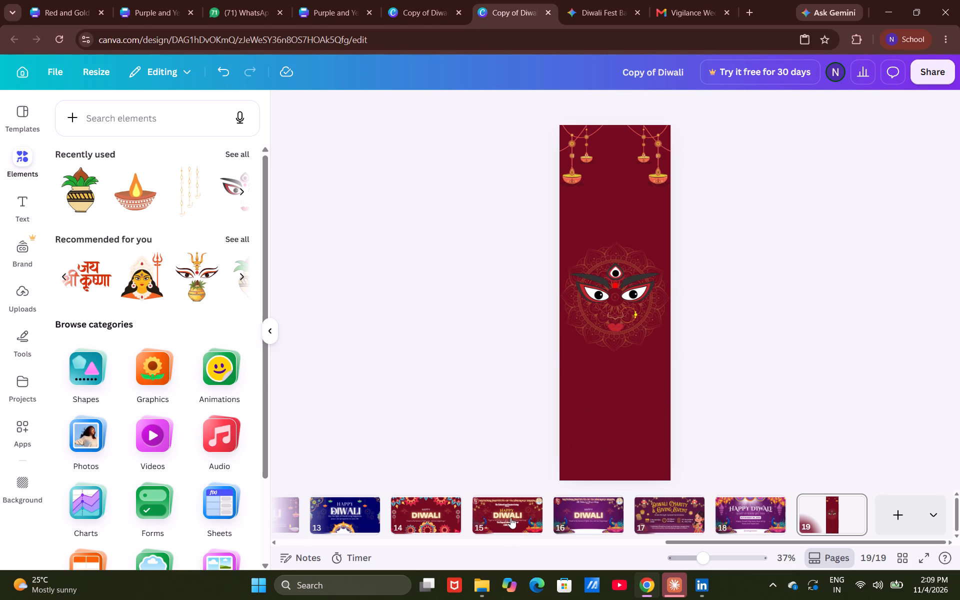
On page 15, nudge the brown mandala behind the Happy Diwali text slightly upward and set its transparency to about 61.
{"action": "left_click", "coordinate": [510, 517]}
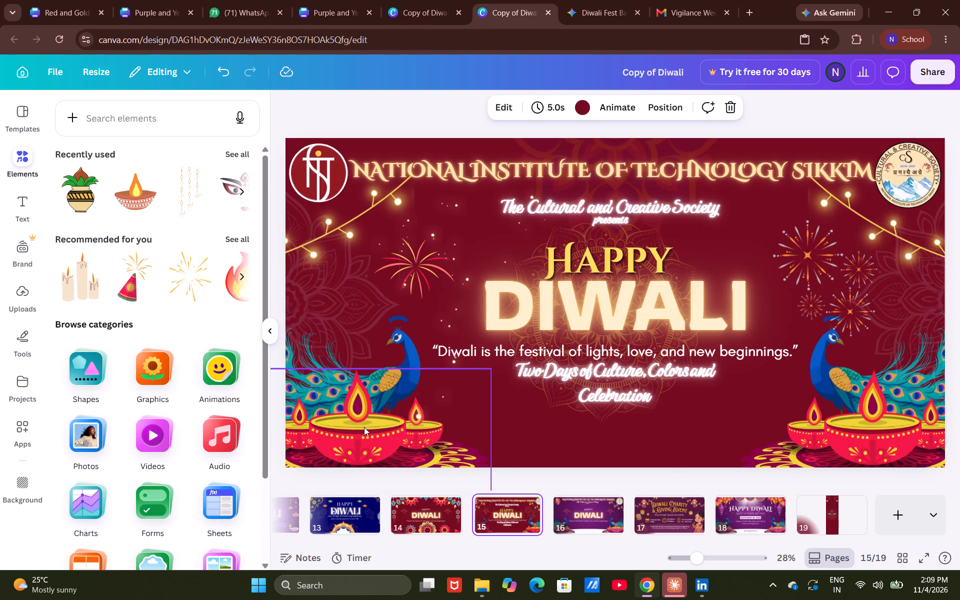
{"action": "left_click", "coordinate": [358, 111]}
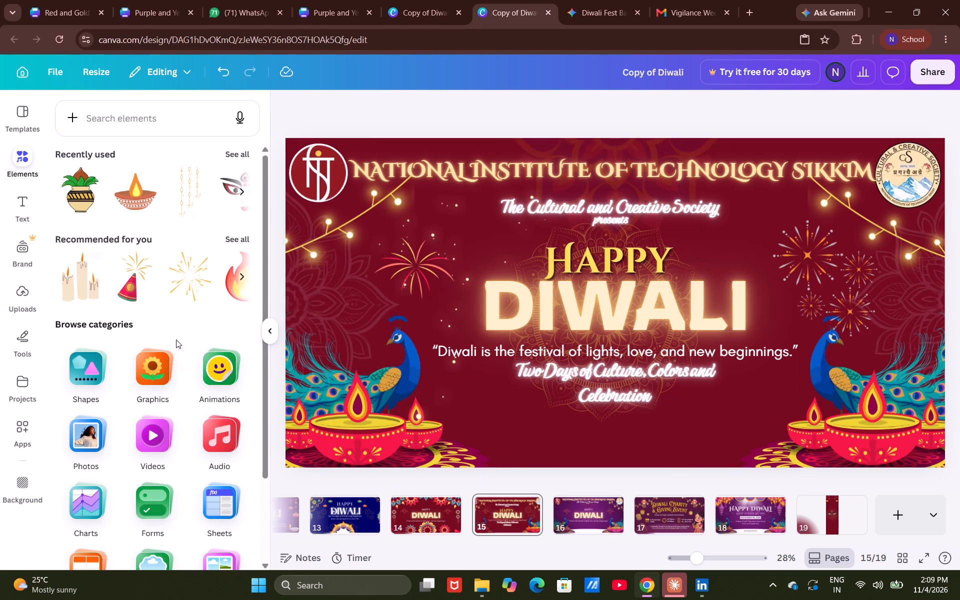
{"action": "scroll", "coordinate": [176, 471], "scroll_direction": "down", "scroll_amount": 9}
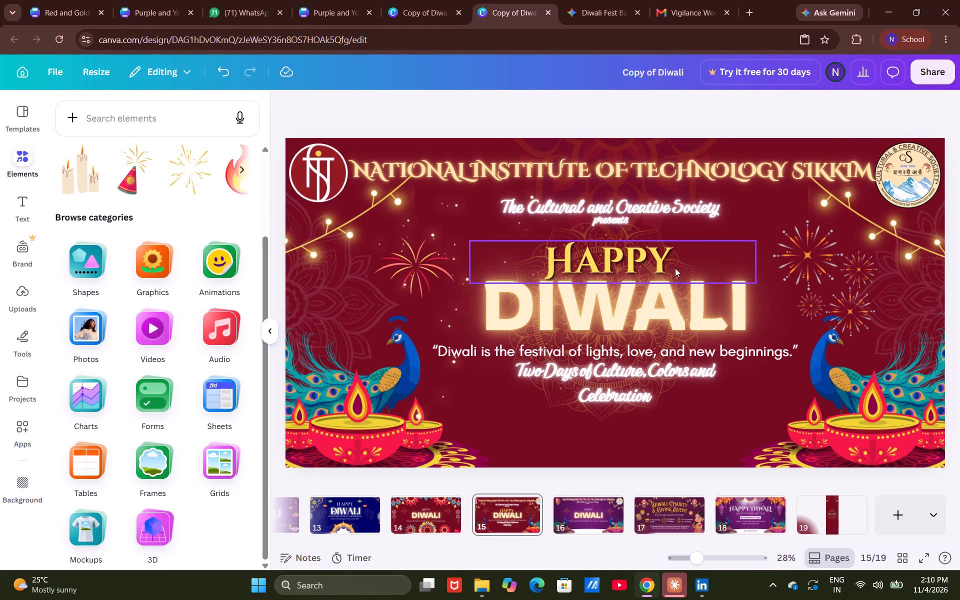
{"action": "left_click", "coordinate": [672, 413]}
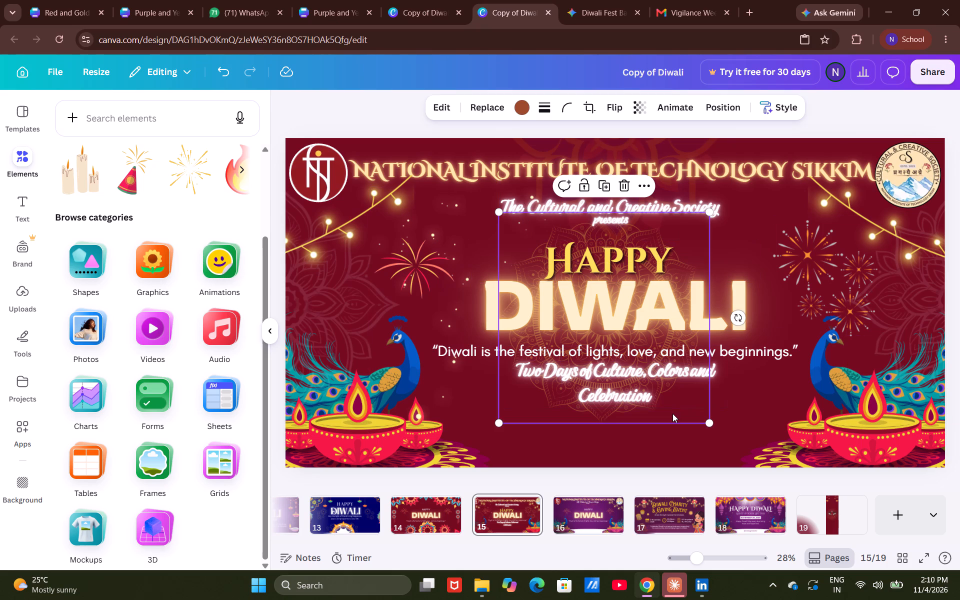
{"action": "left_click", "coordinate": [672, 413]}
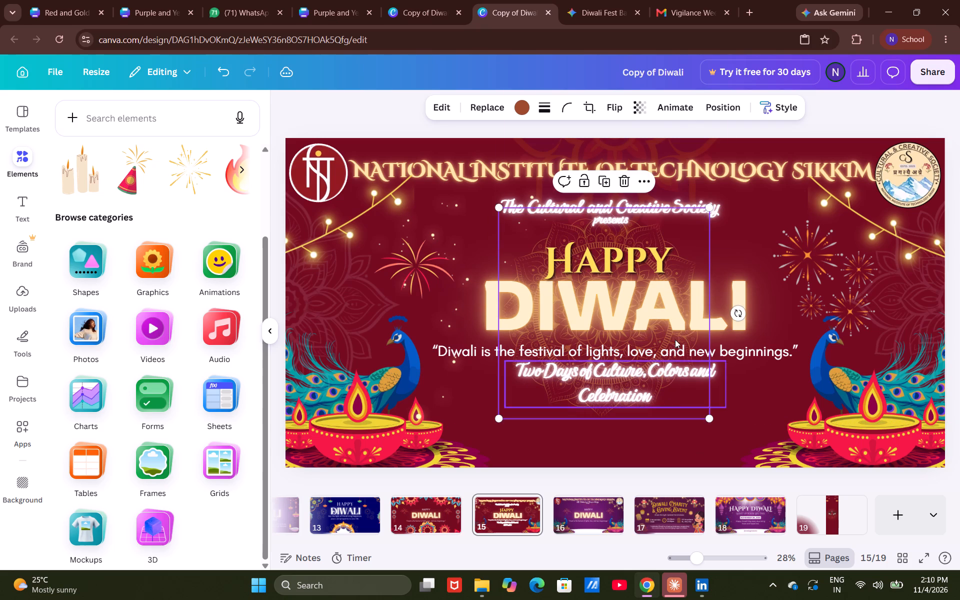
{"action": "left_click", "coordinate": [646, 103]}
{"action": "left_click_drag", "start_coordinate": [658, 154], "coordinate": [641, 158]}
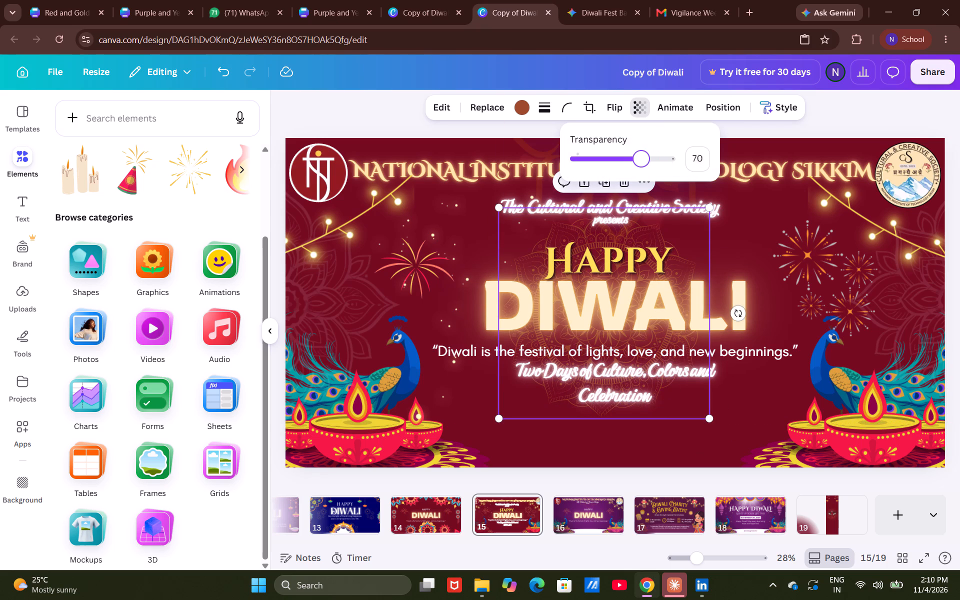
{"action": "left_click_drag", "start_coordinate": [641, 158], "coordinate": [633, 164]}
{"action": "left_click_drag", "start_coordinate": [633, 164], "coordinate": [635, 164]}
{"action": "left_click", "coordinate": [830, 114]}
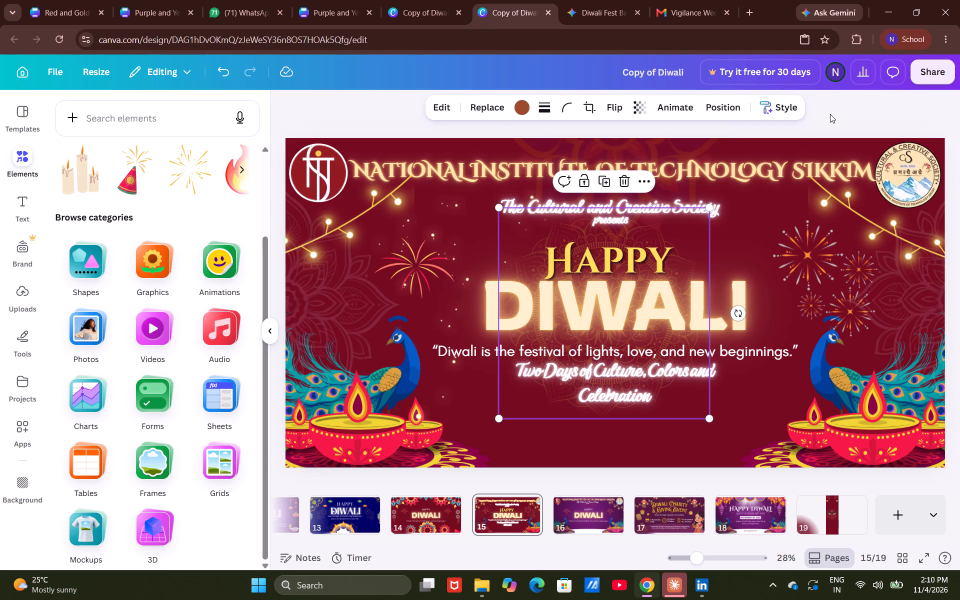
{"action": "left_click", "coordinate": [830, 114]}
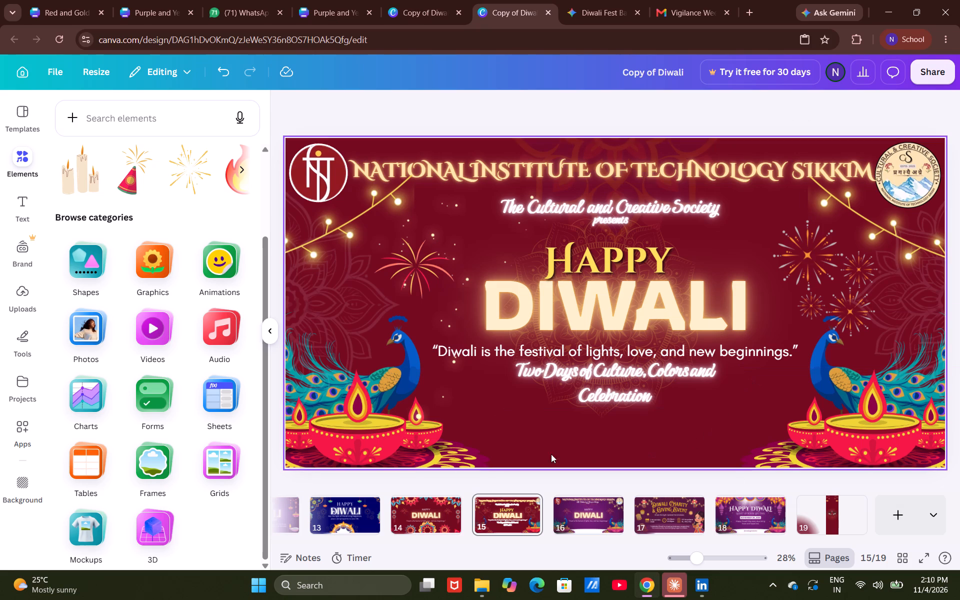
In the other Copy of Diwali browser tab, duplicate page 3's central mandala, copy the duplicate and remove it from that page.
{"action": "scroll", "coordinate": [492, 524], "scroll_direction": "up", "scroll_amount": 8}
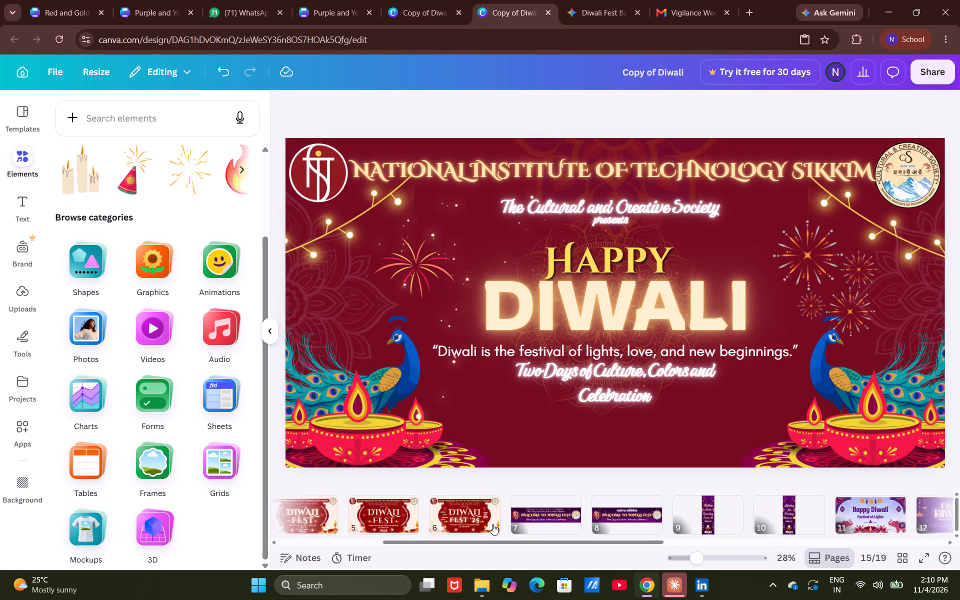
{"action": "scroll", "coordinate": [492, 524], "scroll_direction": "up", "scroll_amount": 16}
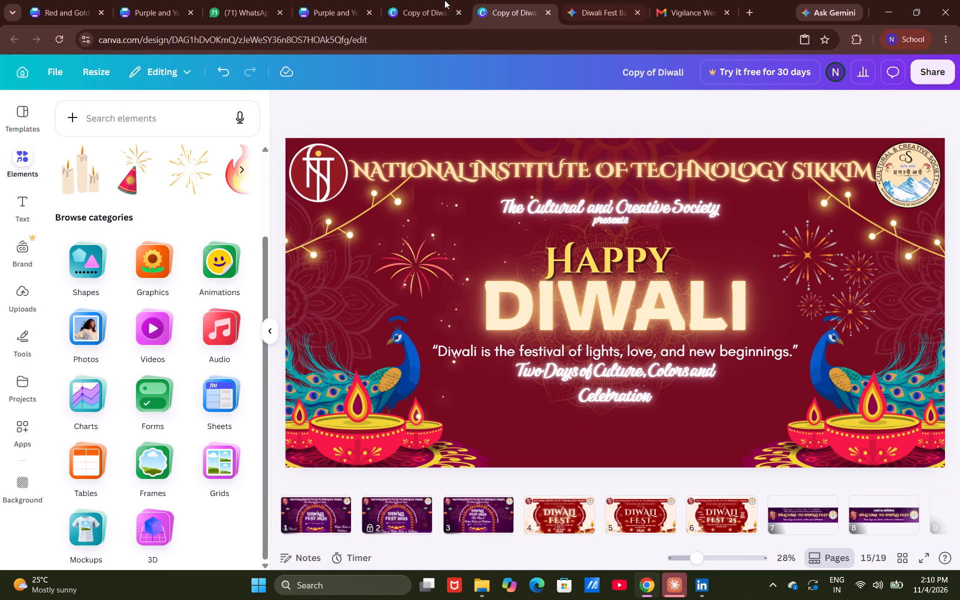
{"action": "left_click", "coordinate": [404, 2]}
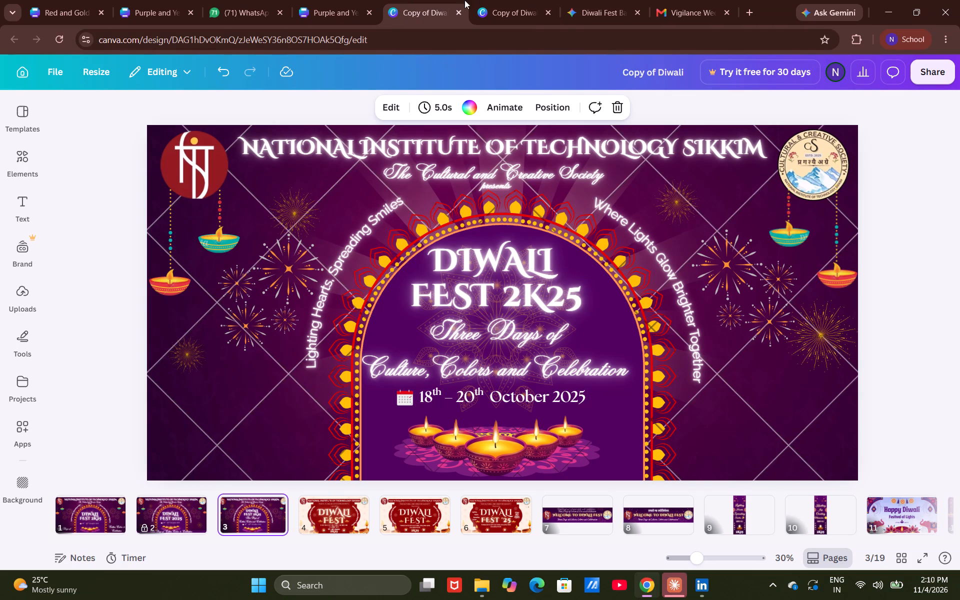
{"action": "left_click", "coordinate": [510, 0]}
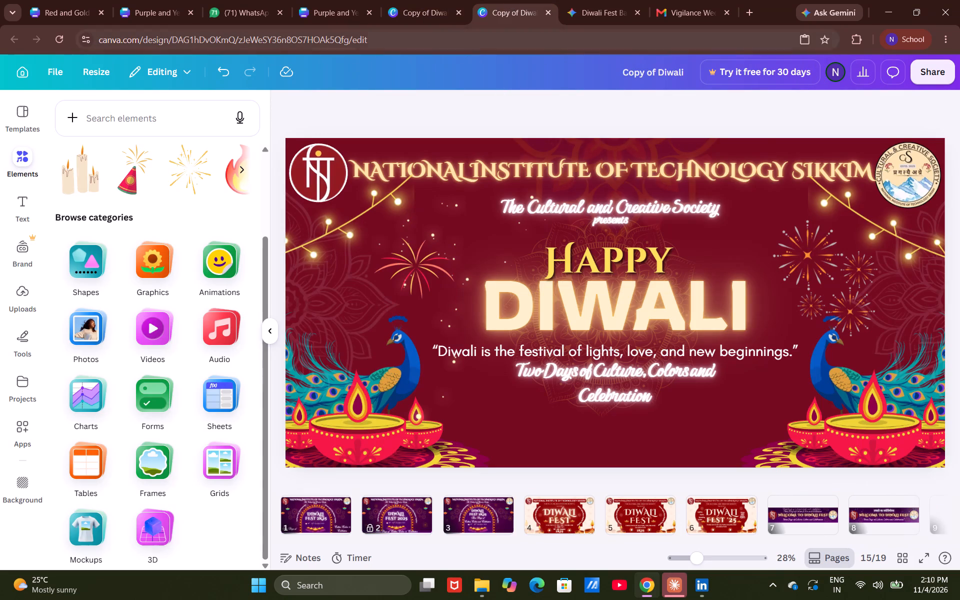
{"action": "left_click", "coordinate": [402, 0]}
{"action": "scroll", "coordinate": [229, 359], "scroll_direction": "up", "scroll_amount": 5}
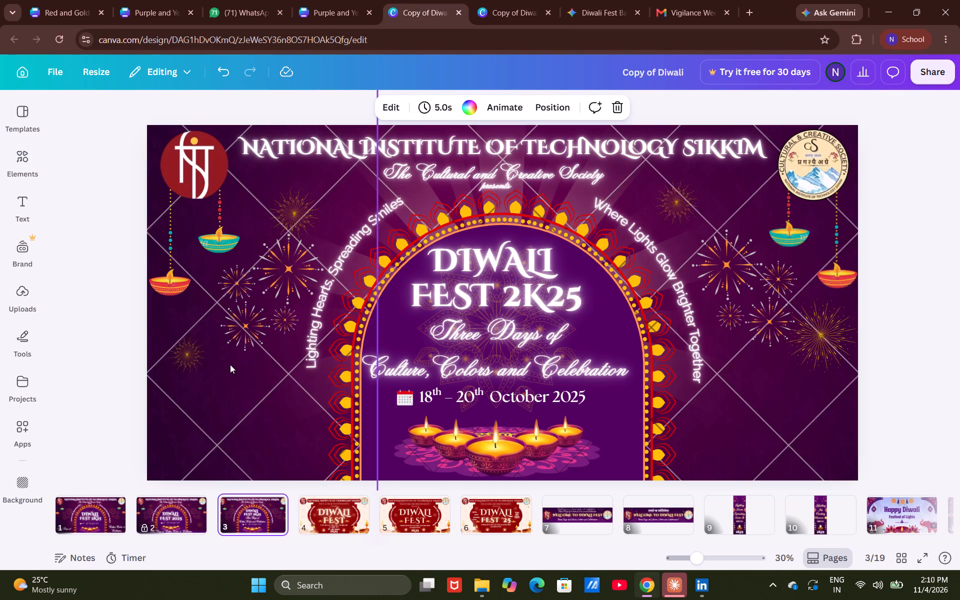
{"action": "scroll", "coordinate": [415, 387], "scroll_direction": "down", "scroll_amount": 1}
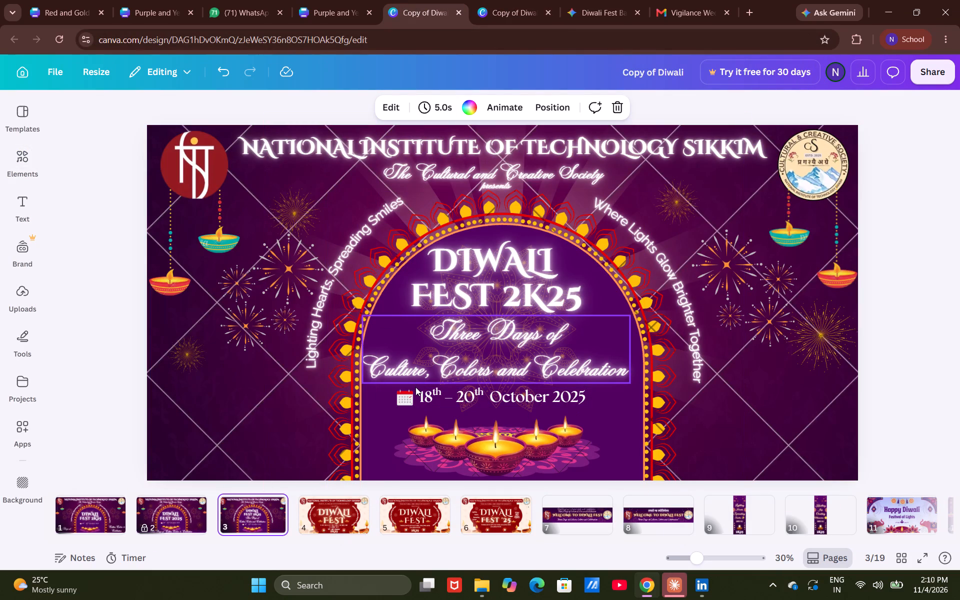
{"action": "left_click", "coordinate": [519, 411]}
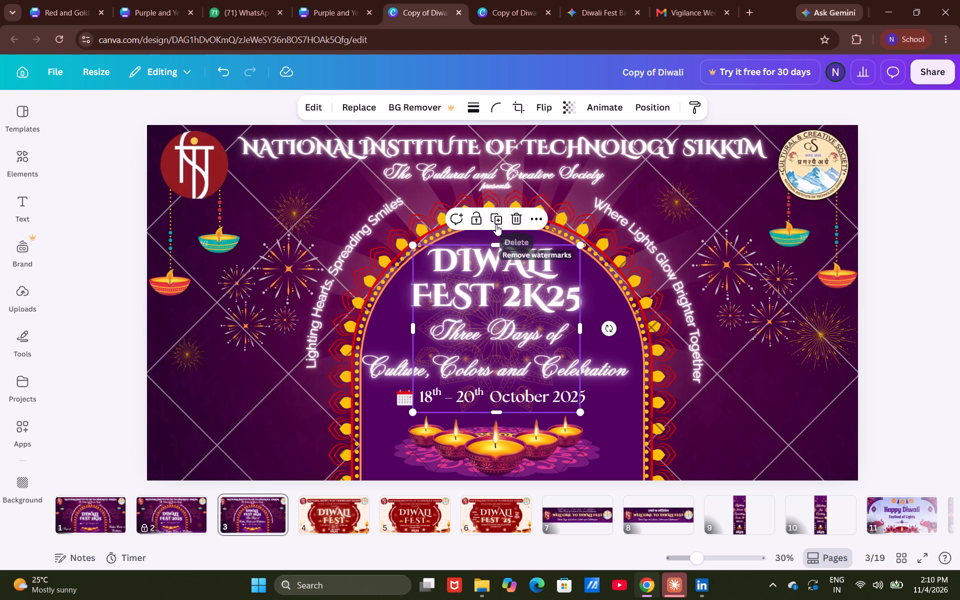
{"action": "left_click", "coordinate": [496, 224]}
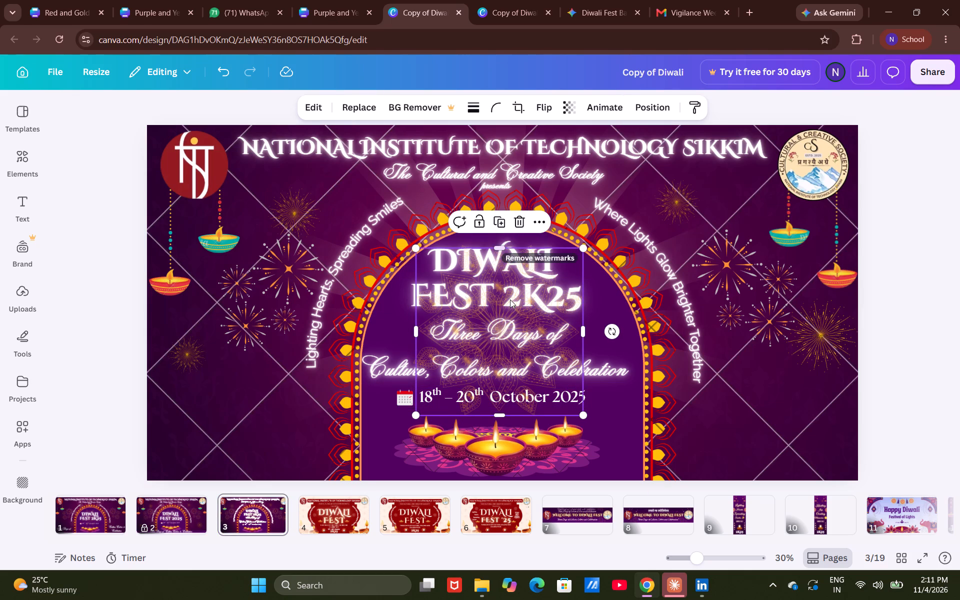
{"action": "key", "text": "ctrl+c"}
{"action": "key", "text": "BackSpace"}
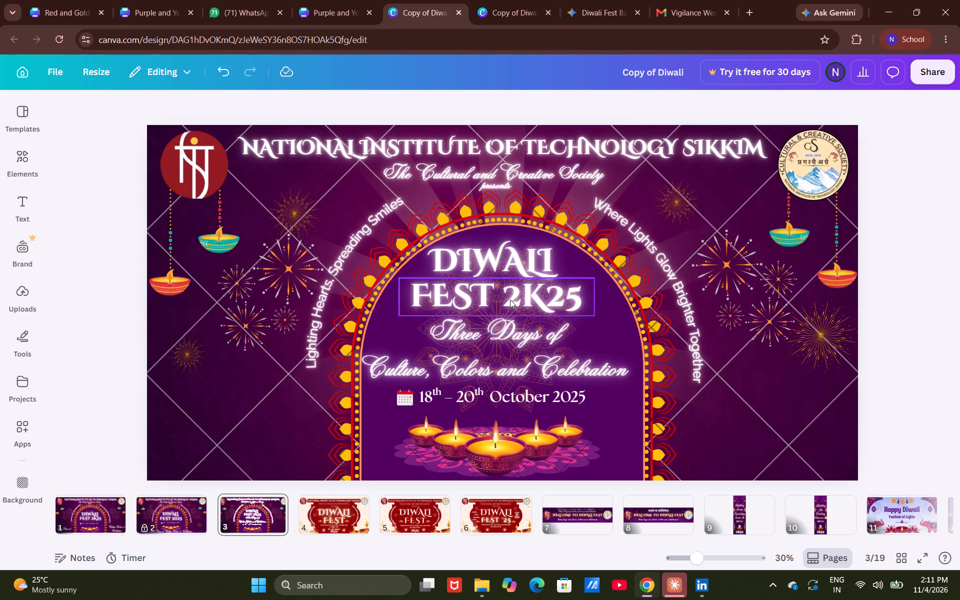
Paste the copied mandala on page 15 of the decorated design, extend its lower edge downward, and move it over the left firework.
{"action": "left_click", "coordinate": [502, 0]}
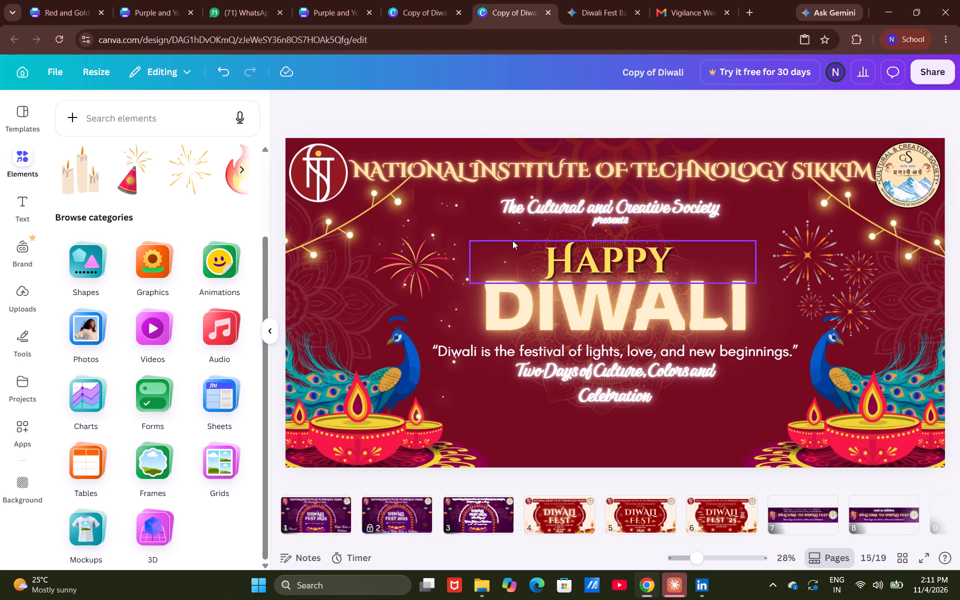
{"action": "key", "text": "ctrl+v"}
{"action": "left_click_drag", "start_coordinate": [675, 403], "coordinate": [676, 440]}
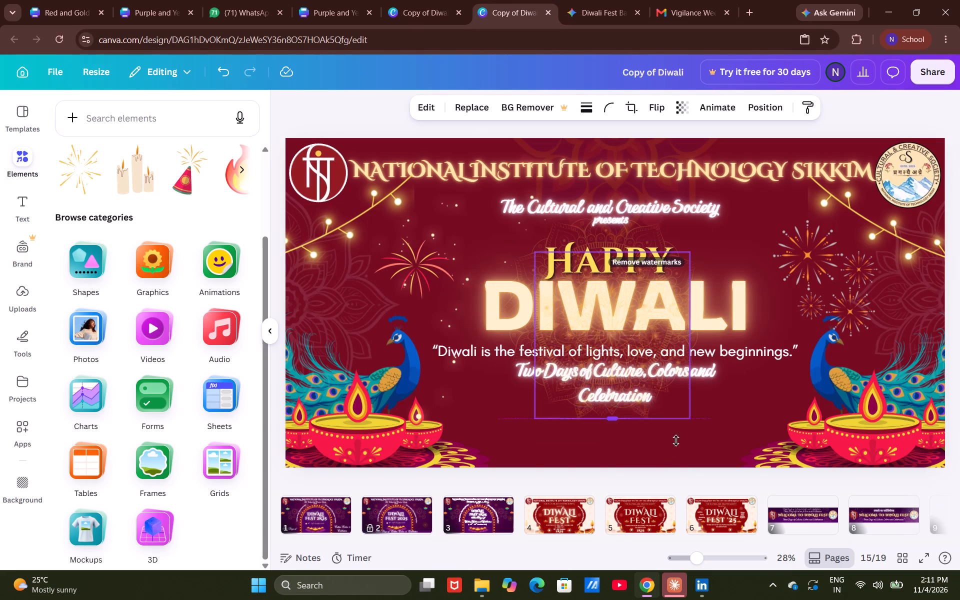
{"action": "left_click_drag", "start_coordinate": [676, 440], "coordinate": [678, 452]}
{"action": "left_click_drag", "start_coordinate": [668, 428], "coordinate": [636, 428]}
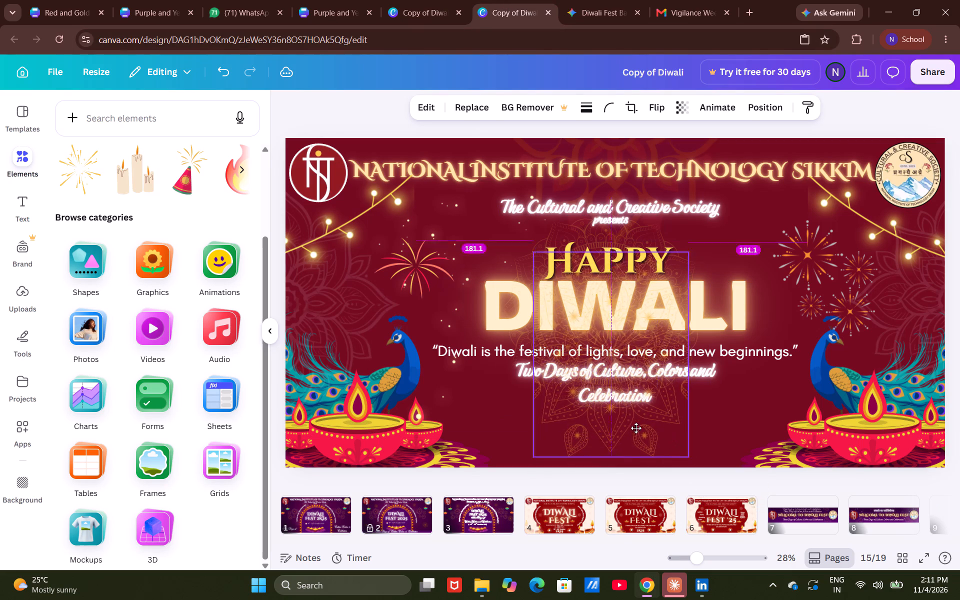
{"action": "left_click_drag", "start_coordinate": [636, 428], "coordinate": [482, 361]}
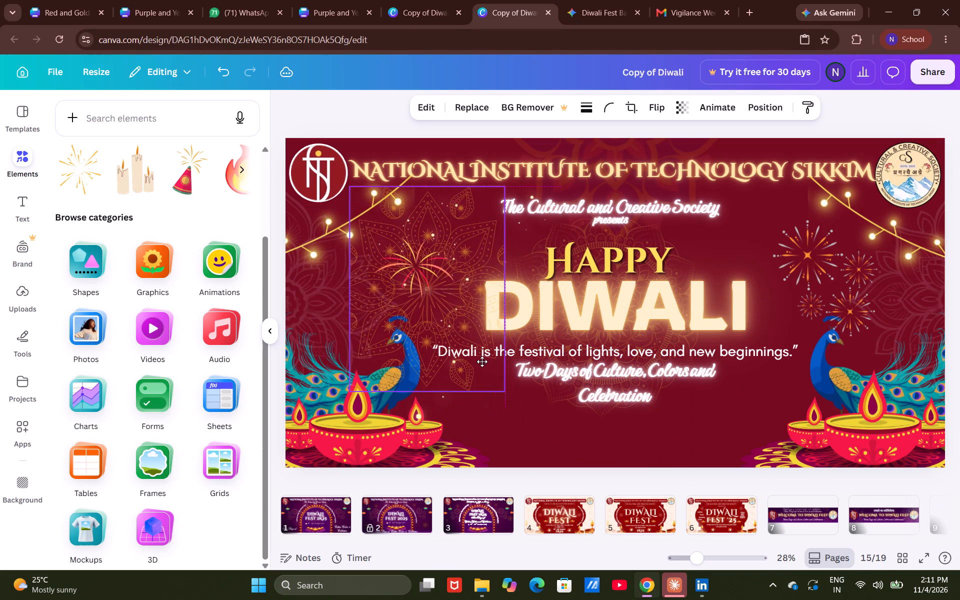
{"action": "left_click_drag", "start_coordinate": [482, 361], "coordinate": [477, 363]}
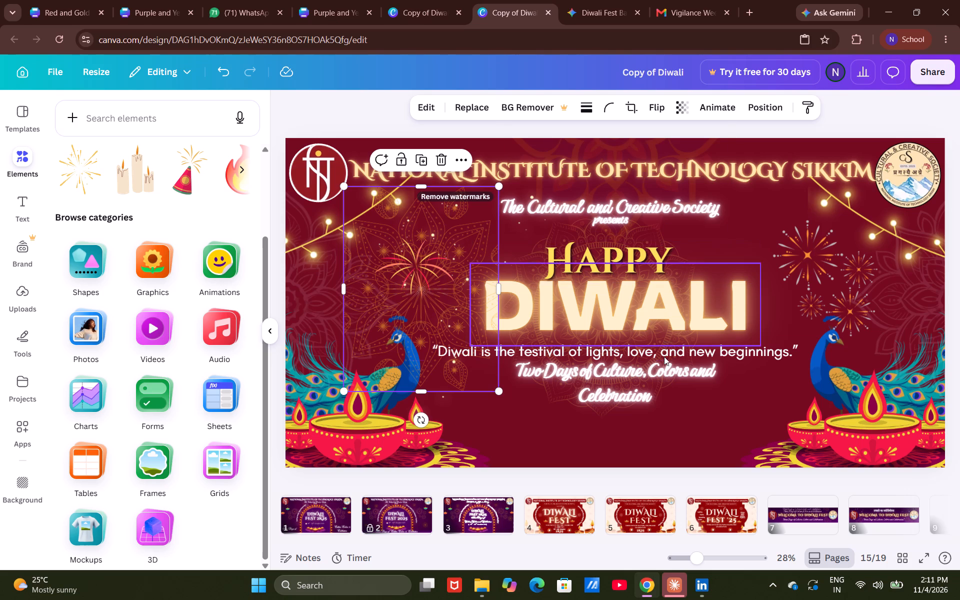
Delete the original brown mandala behind the Happy Diwali text on page 15.
{"action": "left_click", "coordinate": [647, 414]}
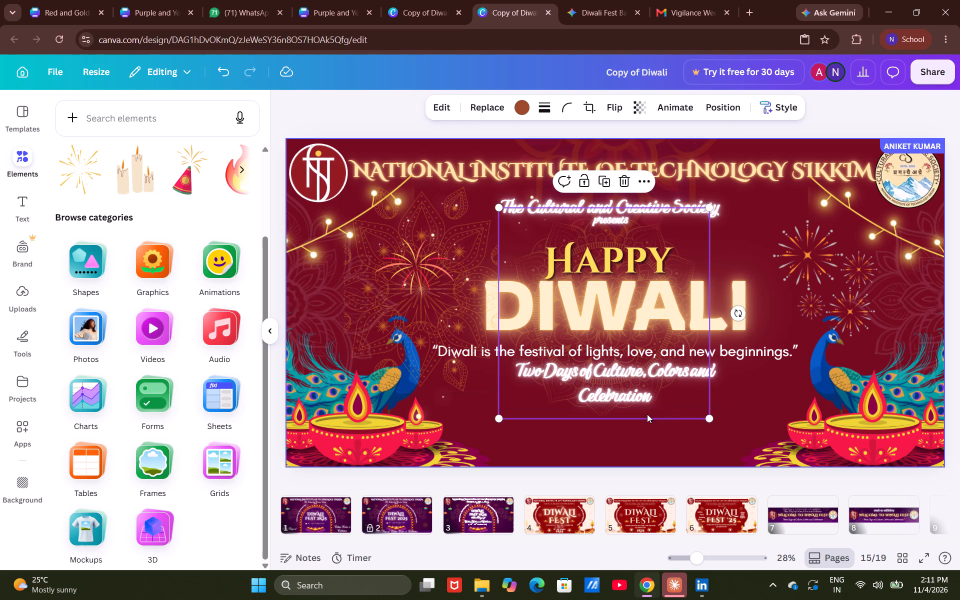
{"action": "key", "text": "BackSpace"}
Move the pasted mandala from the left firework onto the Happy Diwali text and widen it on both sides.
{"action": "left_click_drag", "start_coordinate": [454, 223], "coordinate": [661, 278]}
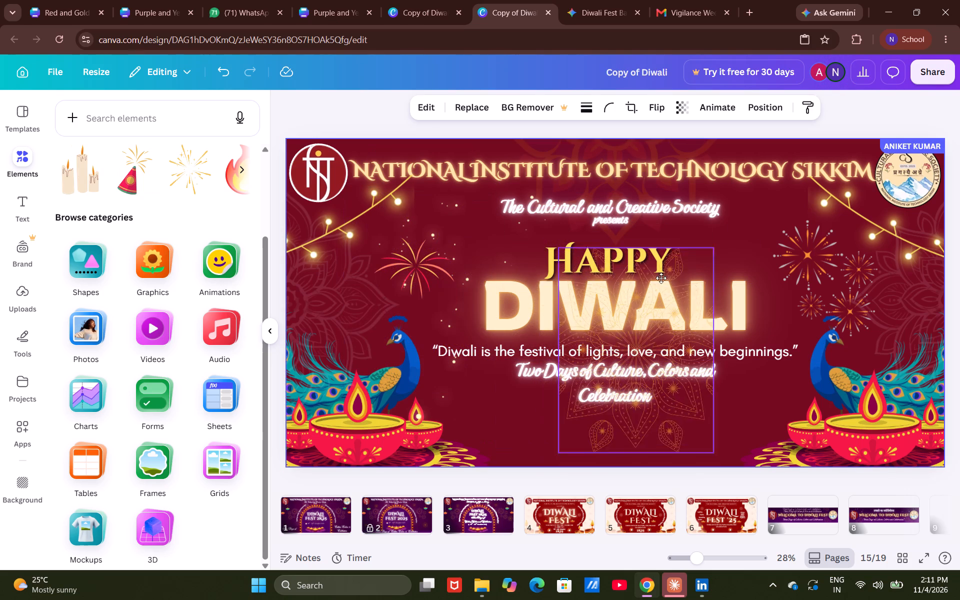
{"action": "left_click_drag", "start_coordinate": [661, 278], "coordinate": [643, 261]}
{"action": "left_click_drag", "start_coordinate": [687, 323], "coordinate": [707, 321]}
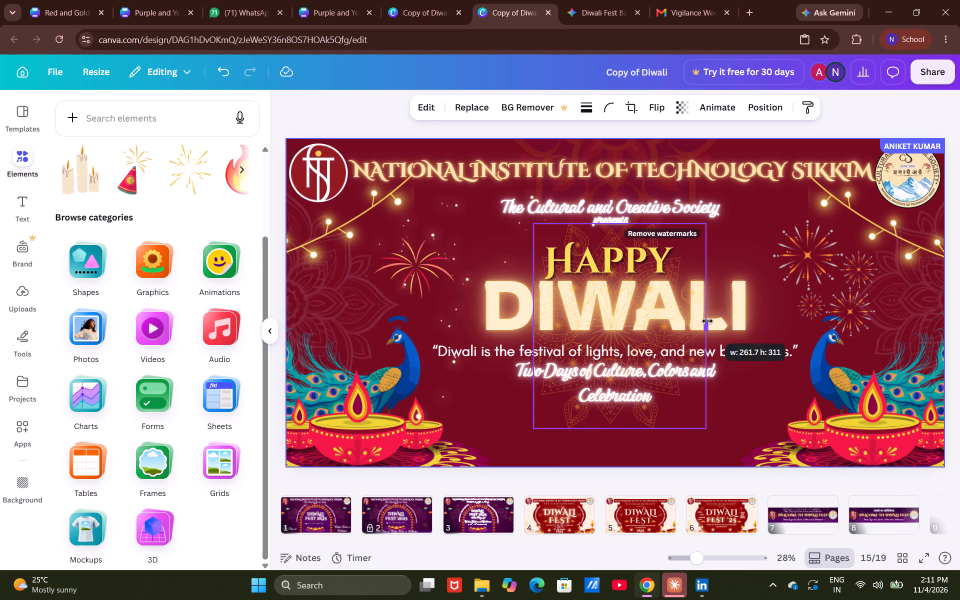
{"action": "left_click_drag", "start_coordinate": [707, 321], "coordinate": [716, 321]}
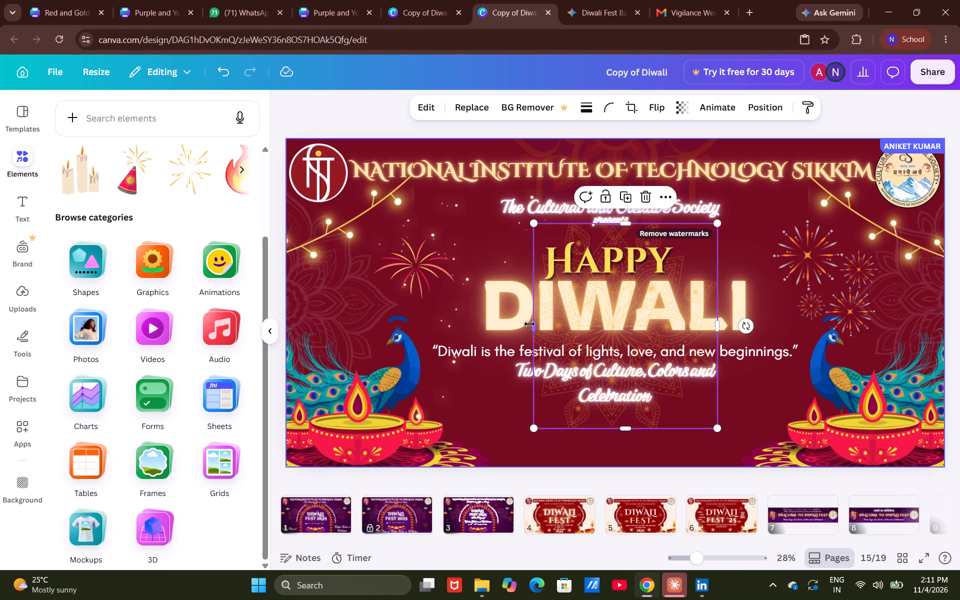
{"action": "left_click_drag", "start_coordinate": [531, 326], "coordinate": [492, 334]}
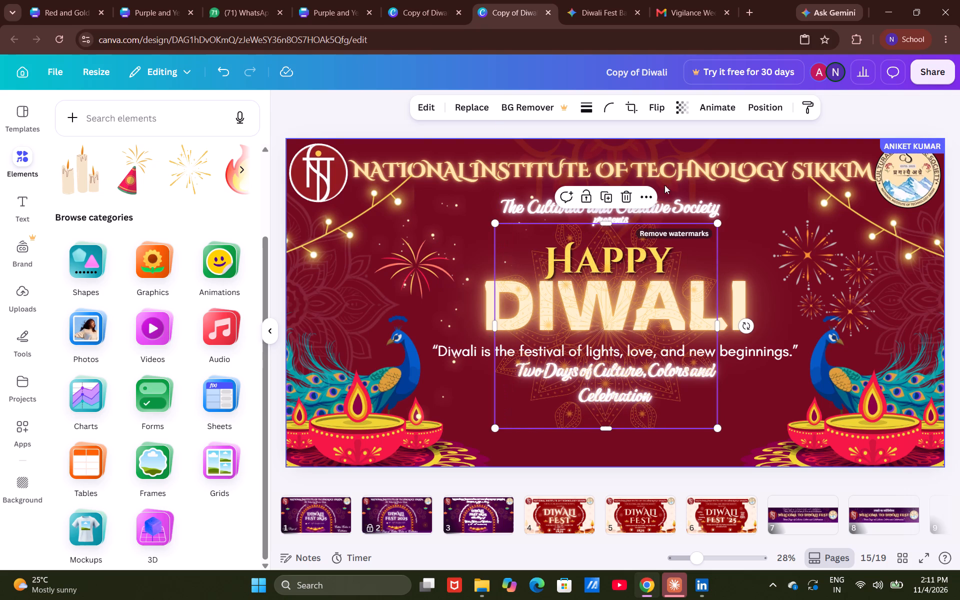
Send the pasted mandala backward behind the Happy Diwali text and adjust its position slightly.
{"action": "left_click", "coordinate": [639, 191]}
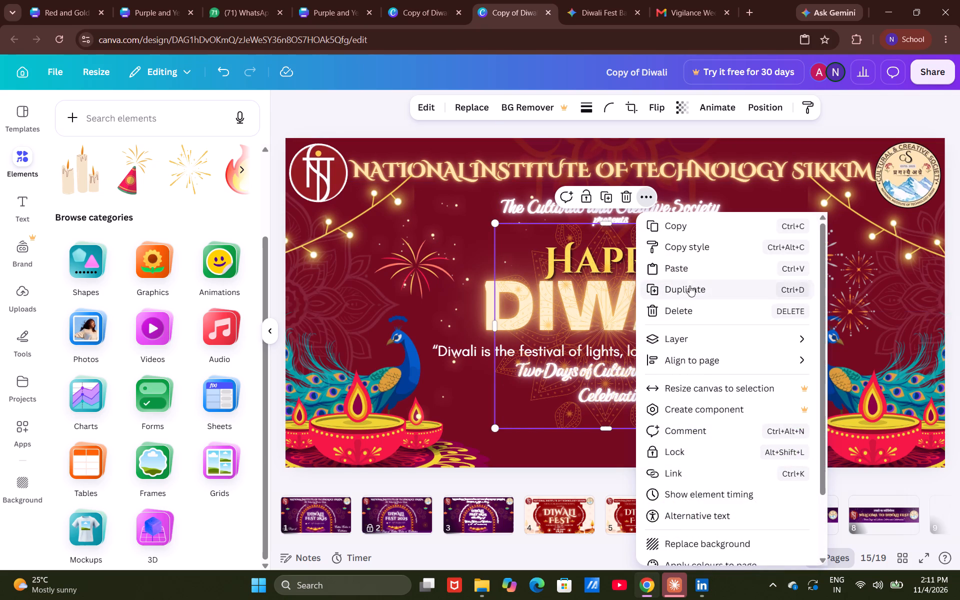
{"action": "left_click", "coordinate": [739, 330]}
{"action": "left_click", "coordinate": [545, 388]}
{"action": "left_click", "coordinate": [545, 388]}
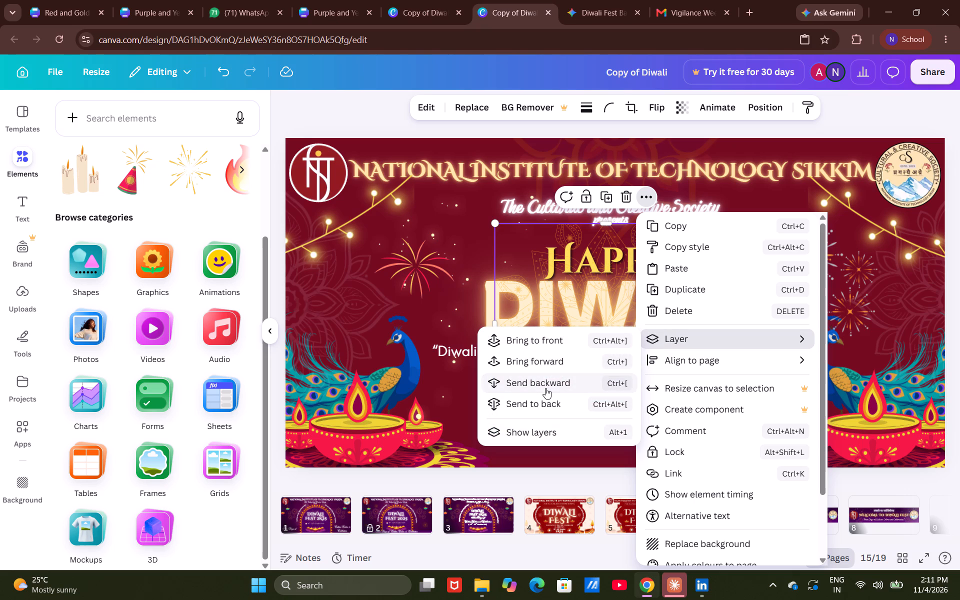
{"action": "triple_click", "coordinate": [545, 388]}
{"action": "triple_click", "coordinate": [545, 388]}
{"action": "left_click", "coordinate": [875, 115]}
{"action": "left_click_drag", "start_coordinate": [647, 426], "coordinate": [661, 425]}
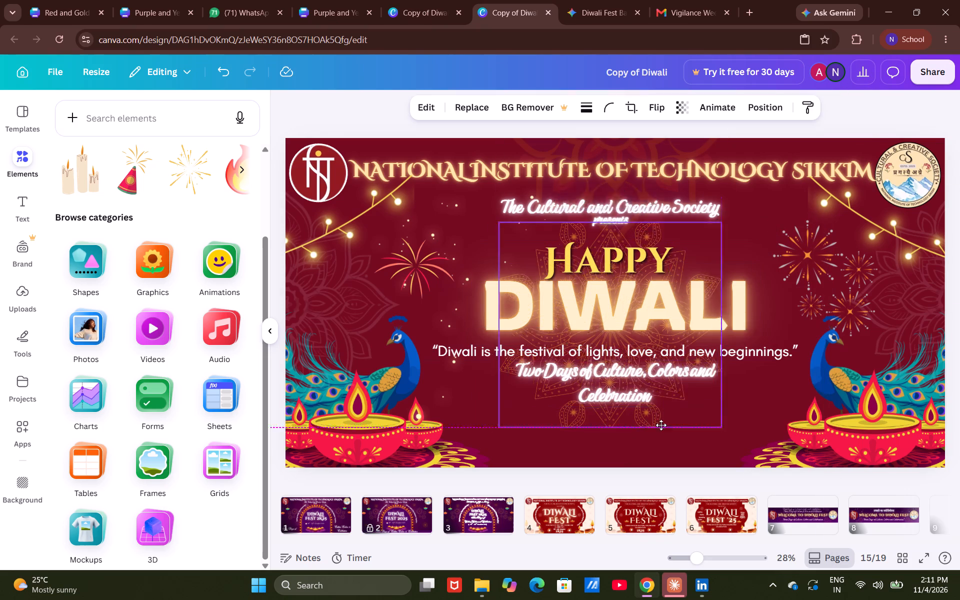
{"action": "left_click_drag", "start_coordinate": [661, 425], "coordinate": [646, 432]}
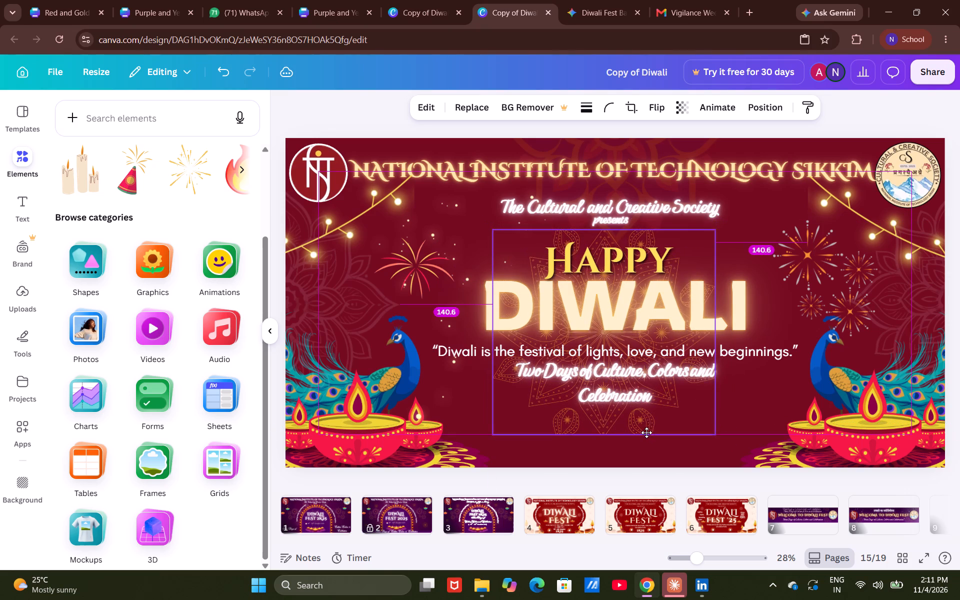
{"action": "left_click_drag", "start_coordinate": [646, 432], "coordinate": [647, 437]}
Undo the mandala edits back to before the original brown mandala's deletion, and delete the pasted copy instead.
{"action": "key", "text": "ctrl+z"}
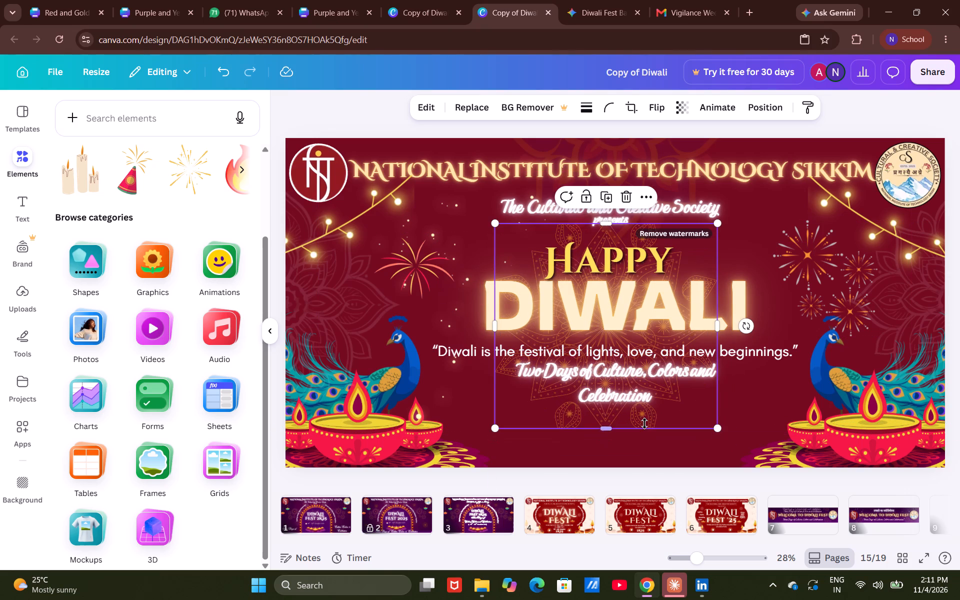
{"action": "key", "text": "ctrl+z"}
{"action": "key", "text": "ctrl+z"}
{"action": "key", "text": "ctrl+z"}
{"action": "key", "text": "ctrl+z"}
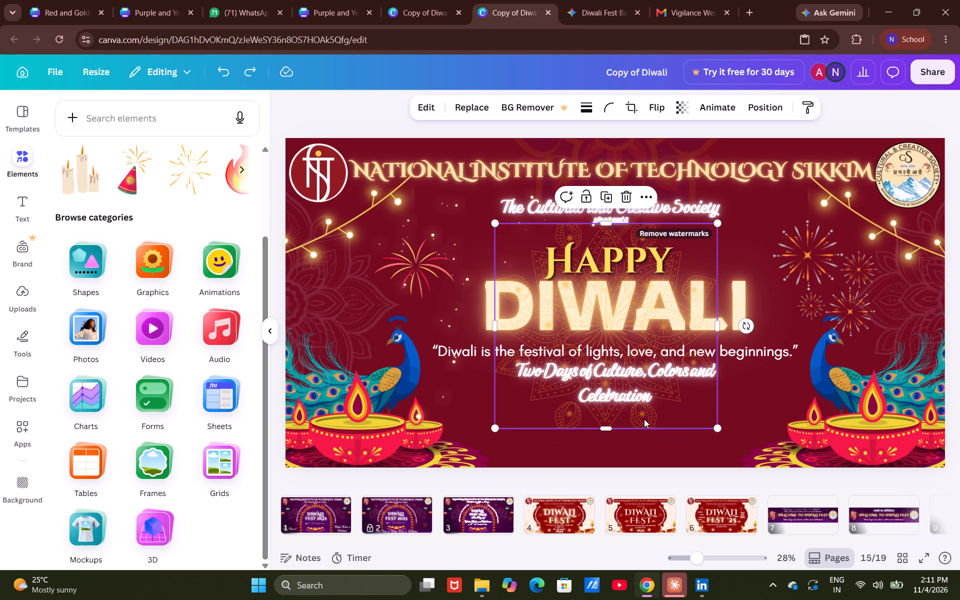
{"action": "key", "text": "ctrl+z"}
{"action": "key", "text": "ctrl+z"}
{"action": "key", "text": "ctrl+z"}
{"action": "key", "text": "ctrl+z"}
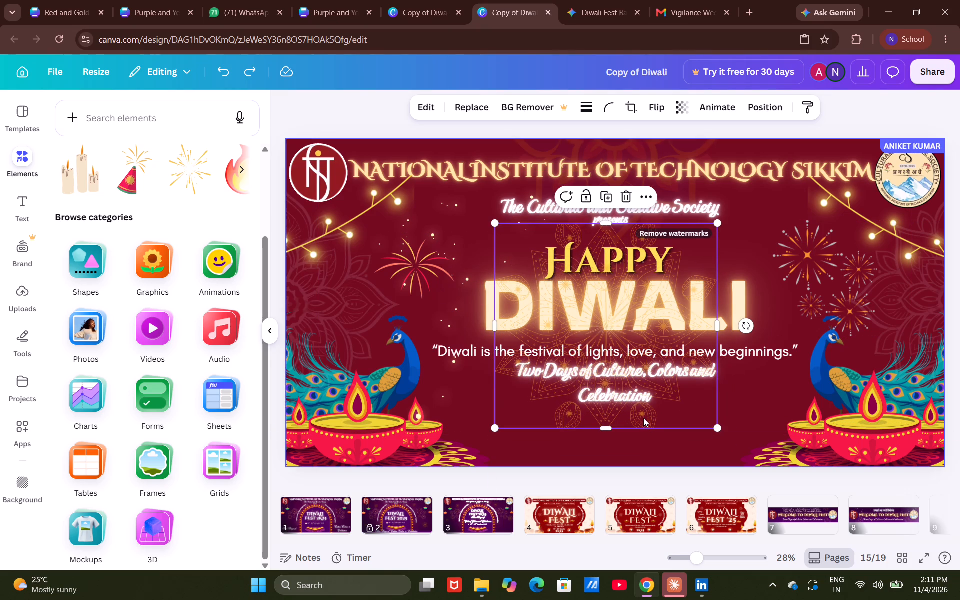
{"action": "key", "text": "ctrl+z"}
{"action": "key", "text": "ctrl+z"}
{"action": "key", "text": "ctrl+z"}
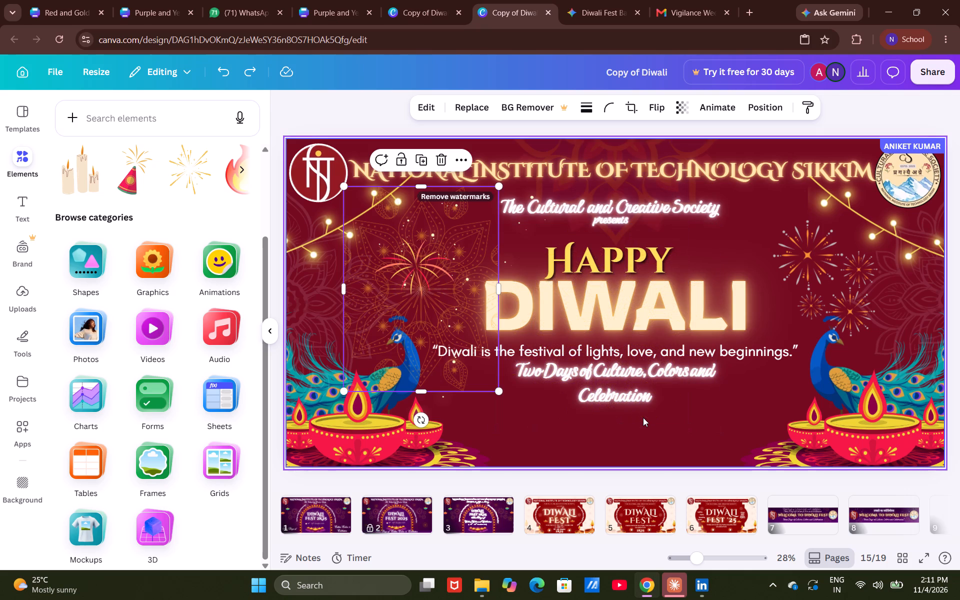
{"action": "key", "text": "ctrl+z"}
{"action": "key", "text": "ctrl+z"}
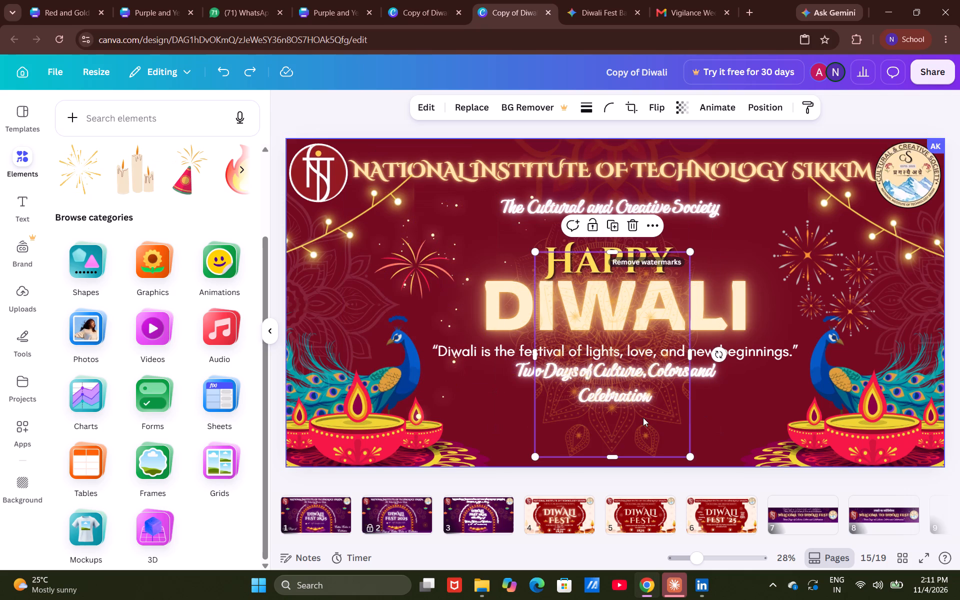
{"action": "key", "text": "BackSpace"}
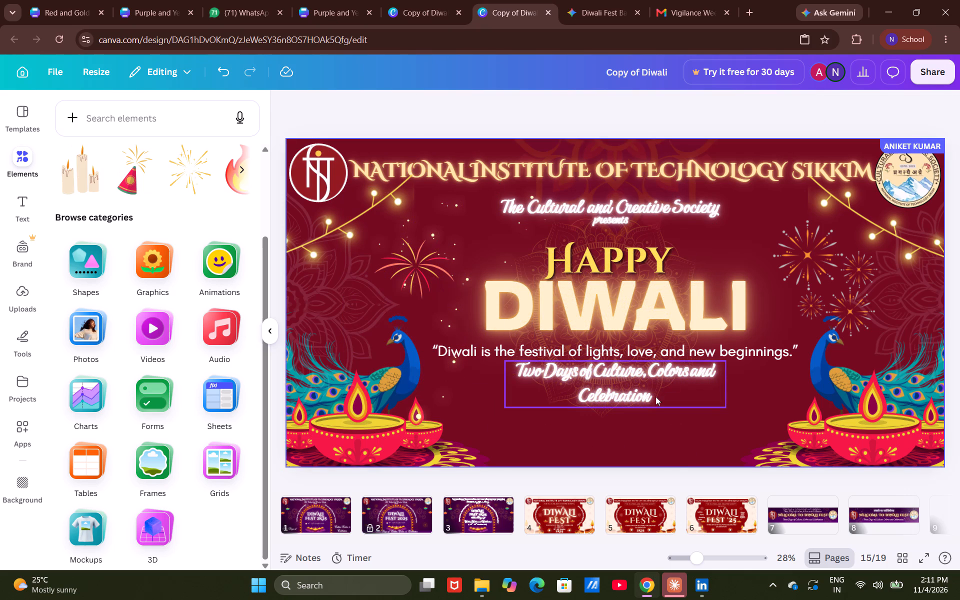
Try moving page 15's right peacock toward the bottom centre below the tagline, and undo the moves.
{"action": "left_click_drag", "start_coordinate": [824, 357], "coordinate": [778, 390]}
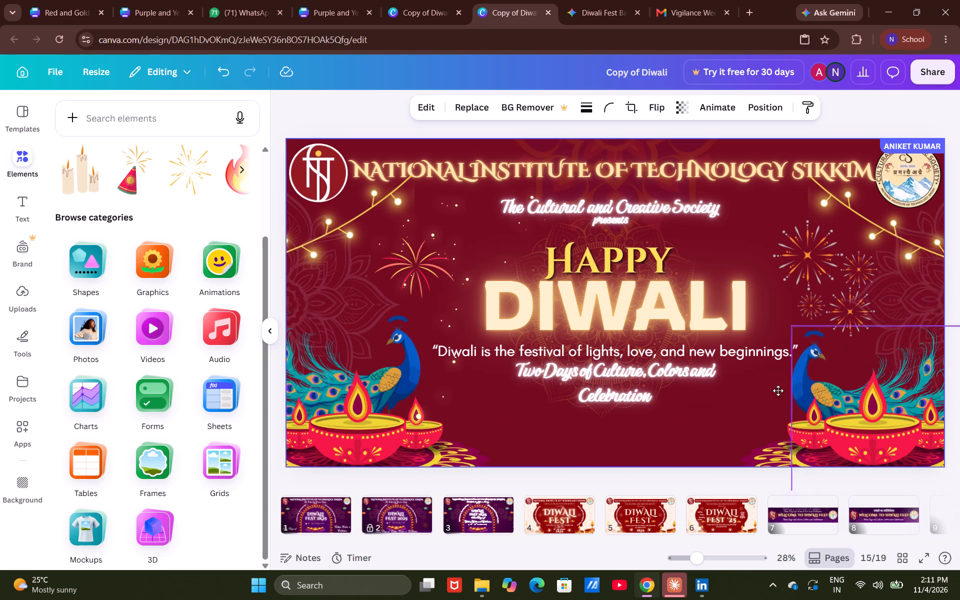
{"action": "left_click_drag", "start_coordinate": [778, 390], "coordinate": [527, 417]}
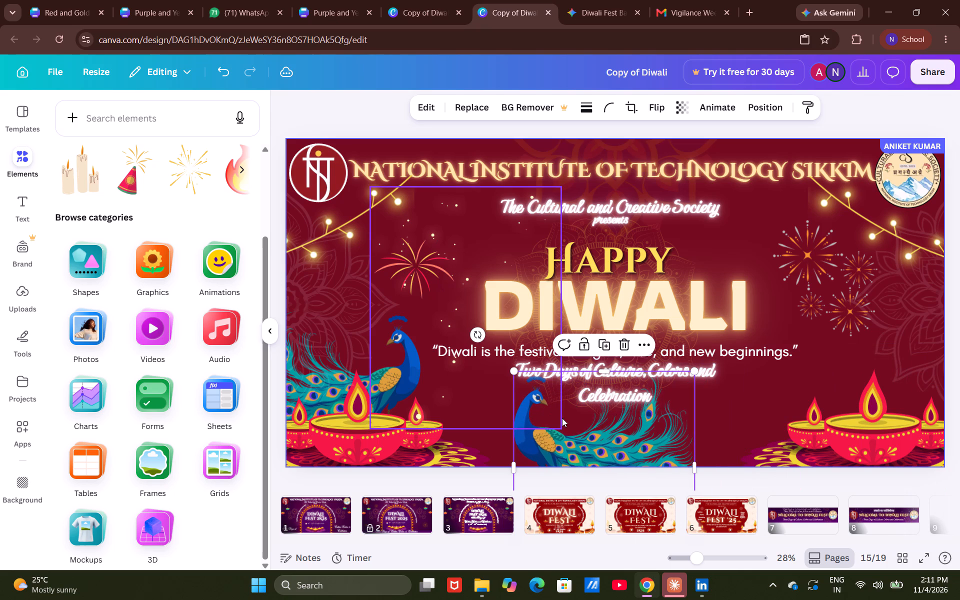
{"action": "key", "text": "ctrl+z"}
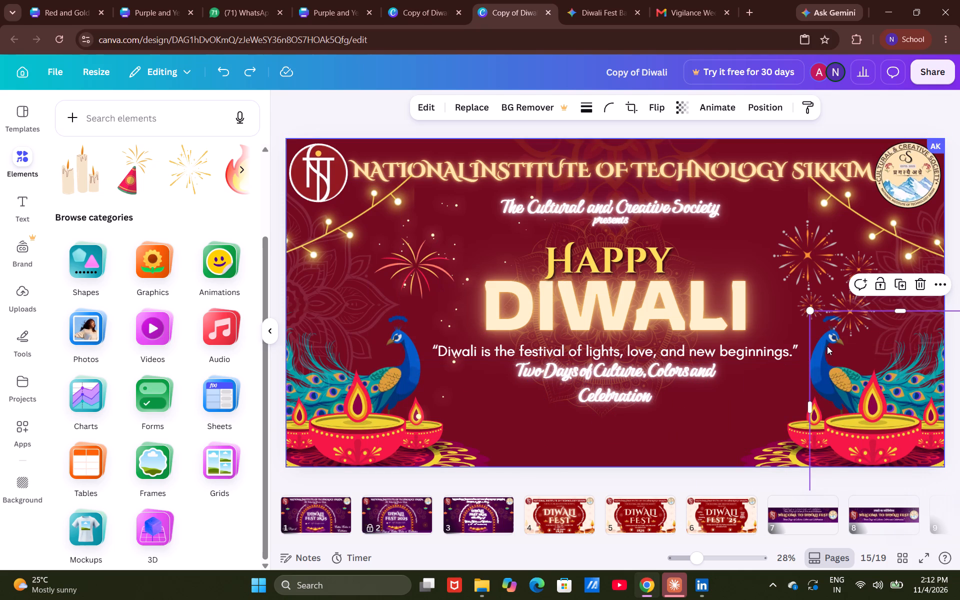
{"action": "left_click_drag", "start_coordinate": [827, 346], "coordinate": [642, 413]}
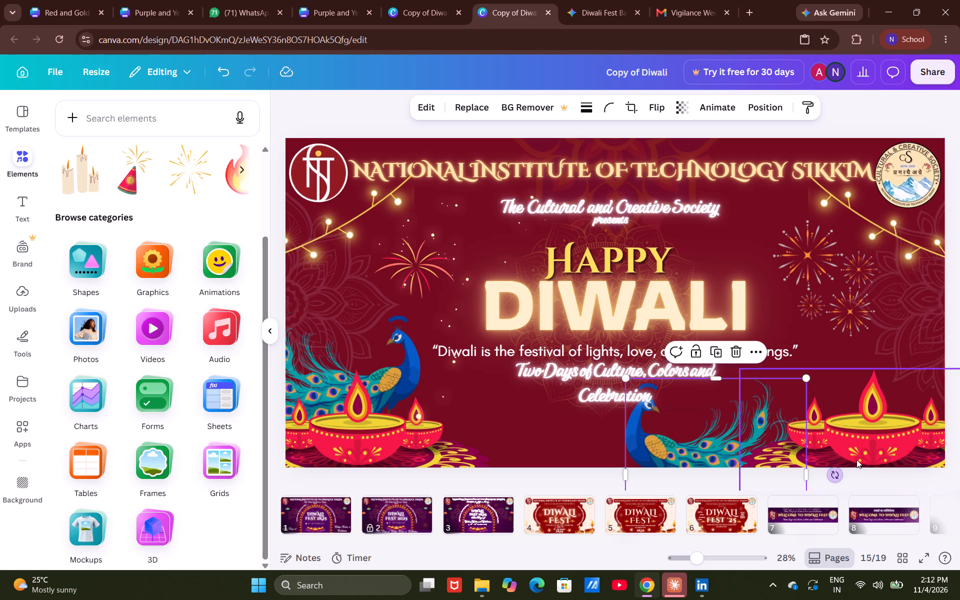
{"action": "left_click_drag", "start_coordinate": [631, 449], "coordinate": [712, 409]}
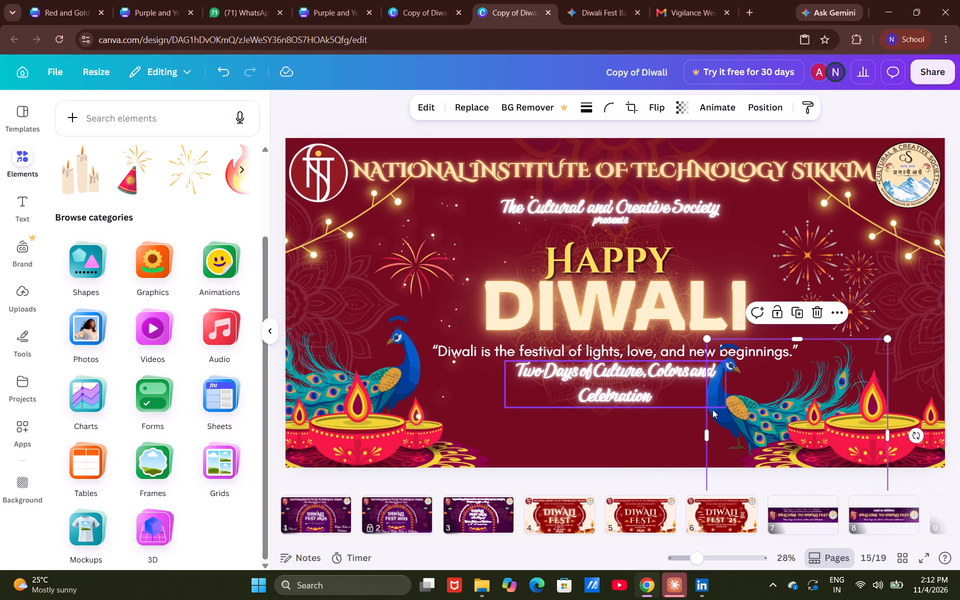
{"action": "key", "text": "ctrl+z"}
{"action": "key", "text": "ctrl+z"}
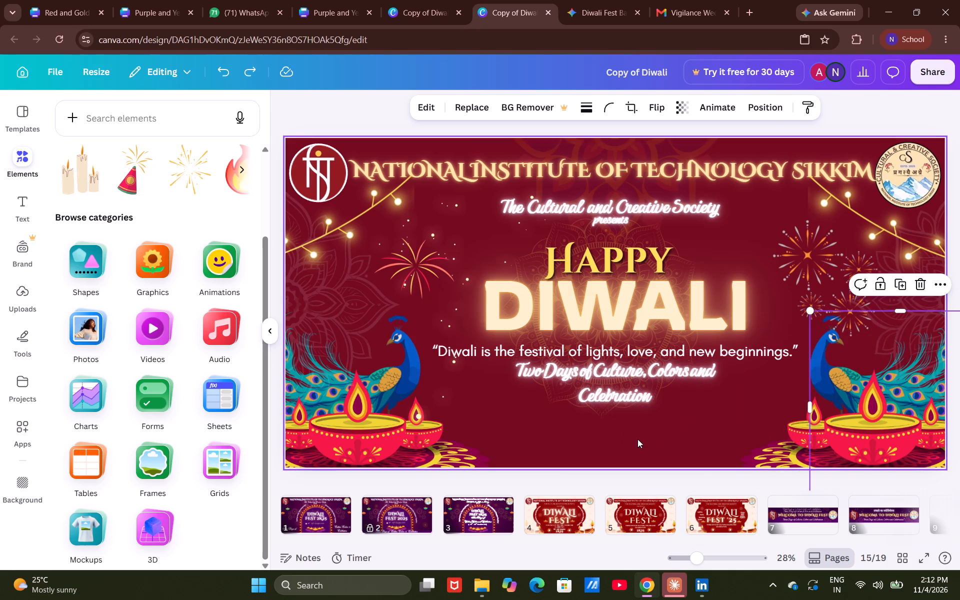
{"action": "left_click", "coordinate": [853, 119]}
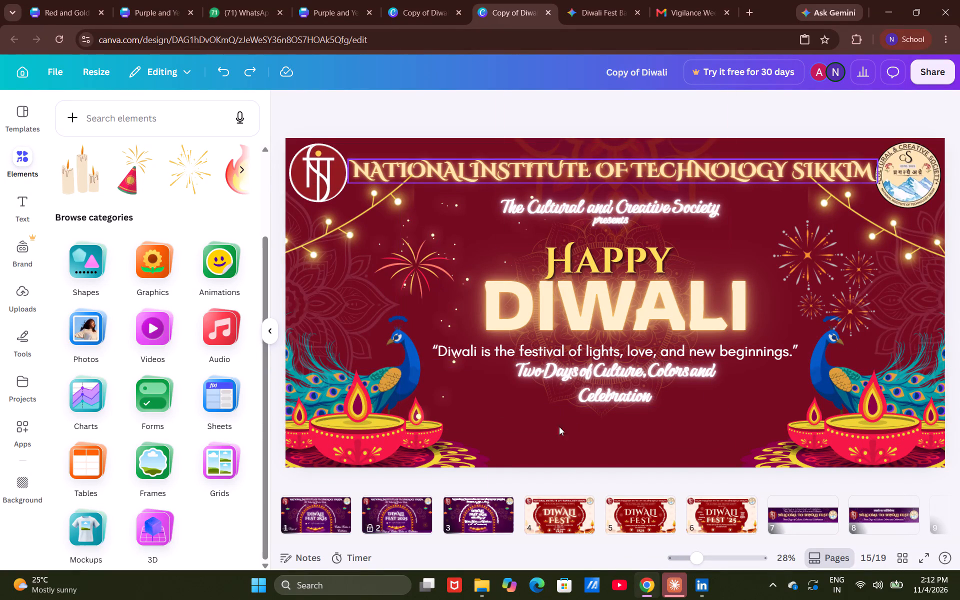
Copy the calendar icon beside the date on page 3 in the other Copy of Diwali browser tab and paste it on page 15.
{"action": "left_click", "coordinate": [441, 0]}
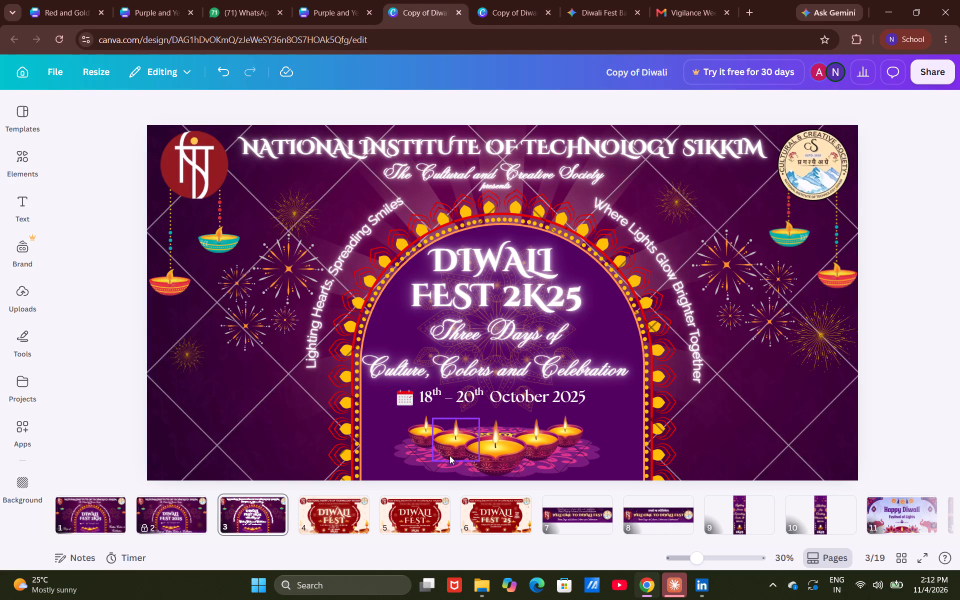
{"action": "left_click", "coordinate": [486, 399]}
{"action": "key", "text": "ctrl+c"}
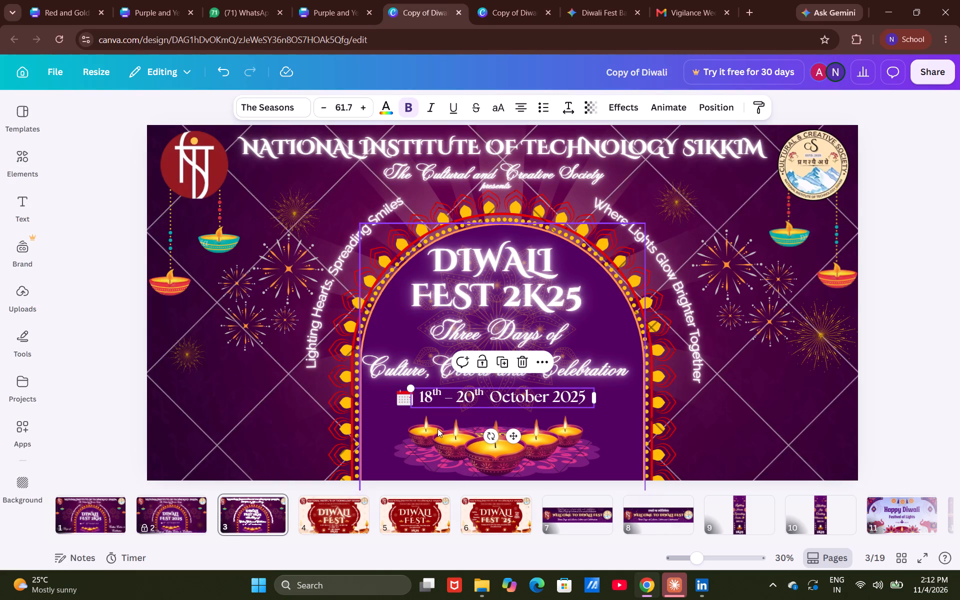
{"action": "left_click", "coordinate": [400, 404]}
{"action": "key", "text": "ctrl+c"}
{"action": "left_click", "coordinate": [537, 0]}
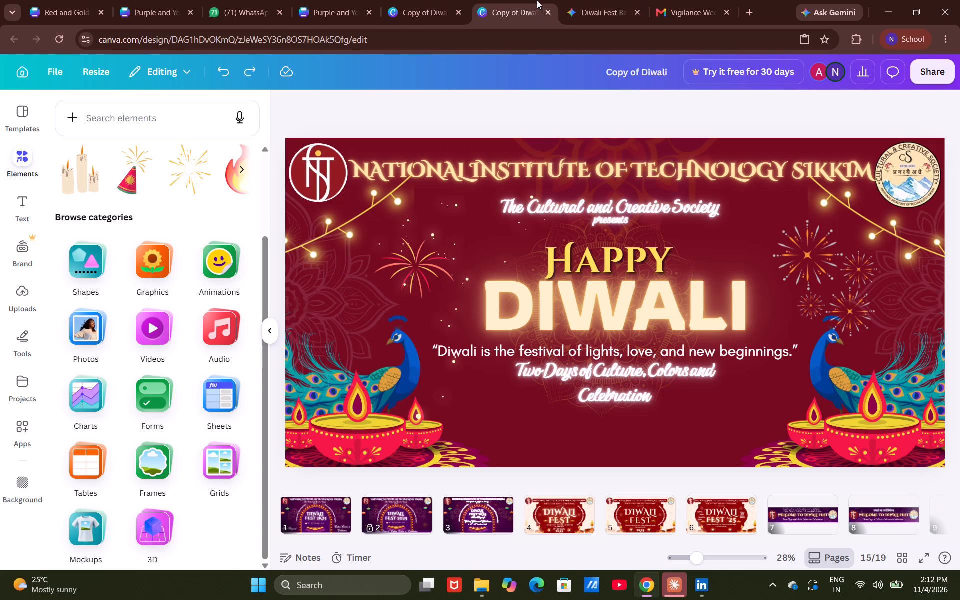
{"action": "key", "text": "ctrl+v"}
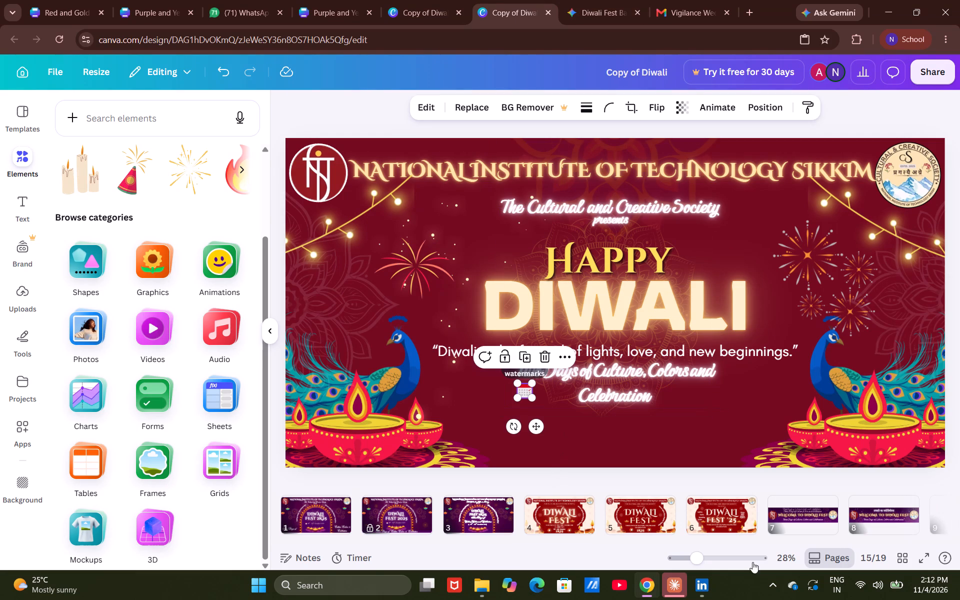
Examine the vertical maroon banners on pages 19 and 20, checking page 15 in between and finishing on page 19.
{"action": "scroll", "coordinate": [814, 504], "scroll_direction": "up", "scroll_amount": 6}
{"action": "scroll", "coordinate": [815, 517], "scroll_direction": "down", "scroll_amount": 19}
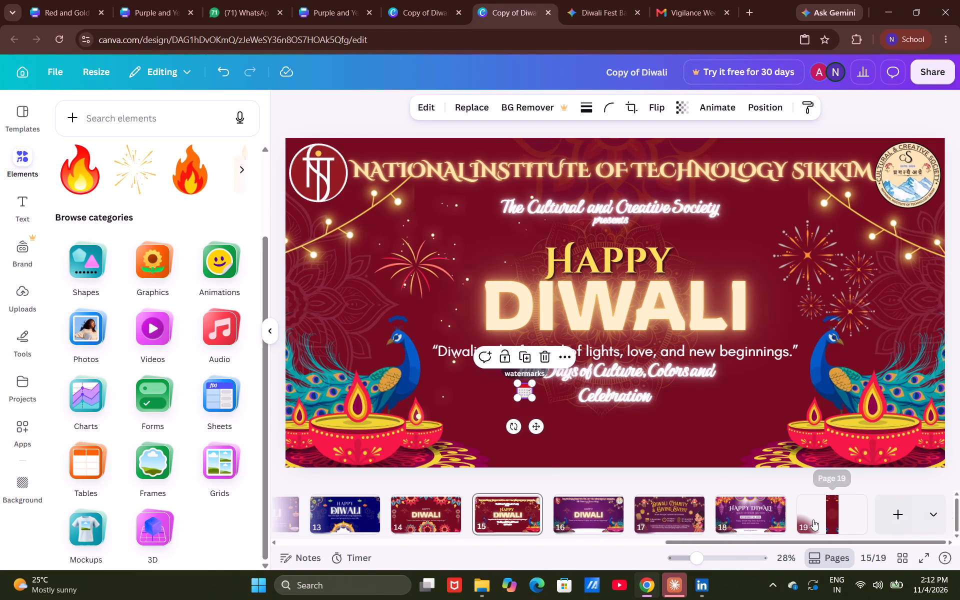
{"action": "scroll", "coordinate": [813, 519], "scroll_direction": "down", "scroll_amount": 3}
{"action": "left_click", "coordinate": [845, 509]}
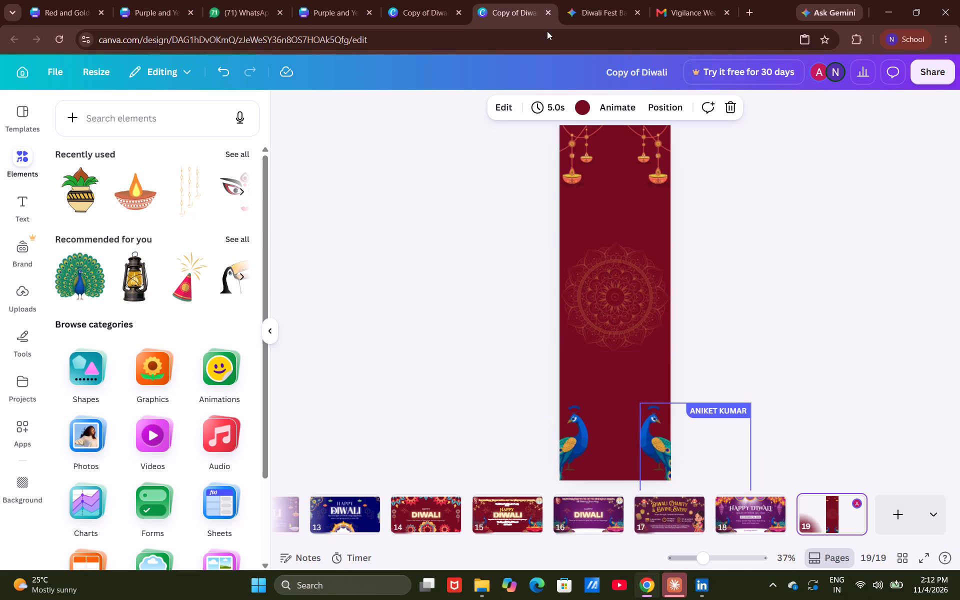
{"action": "scroll", "coordinate": [592, 502], "scroll_direction": "up", "scroll_amount": 4}
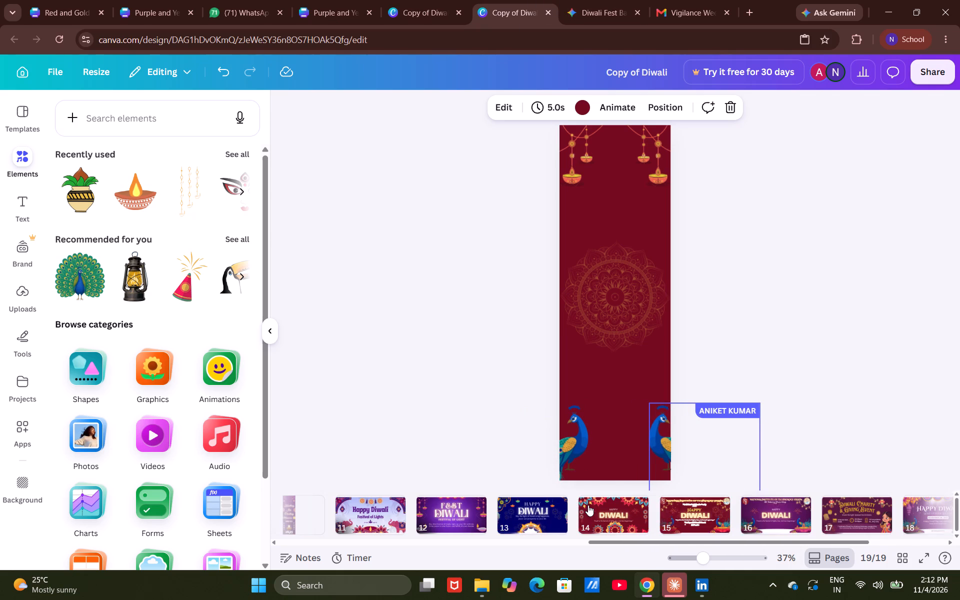
{"action": "left_click", "coordinate": [670, 514]}
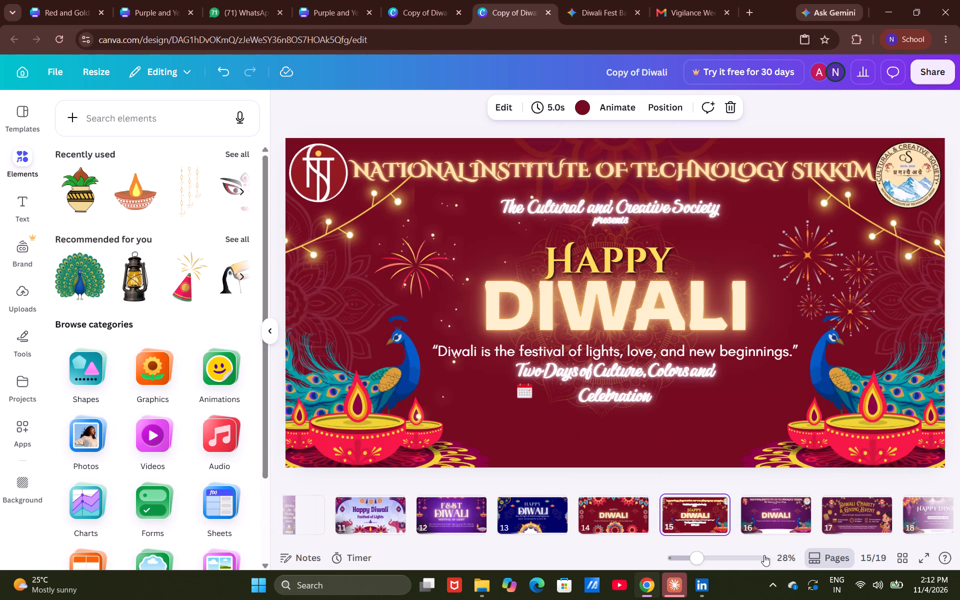
{"action": "scroll", "coordinate": [898, 511], "scroll_direction": "up", "scroll_amount": 11}
{"action": "scroll", "coordinate": [913, 525], "scroll_direction": "down", "scroll_amount": 6}
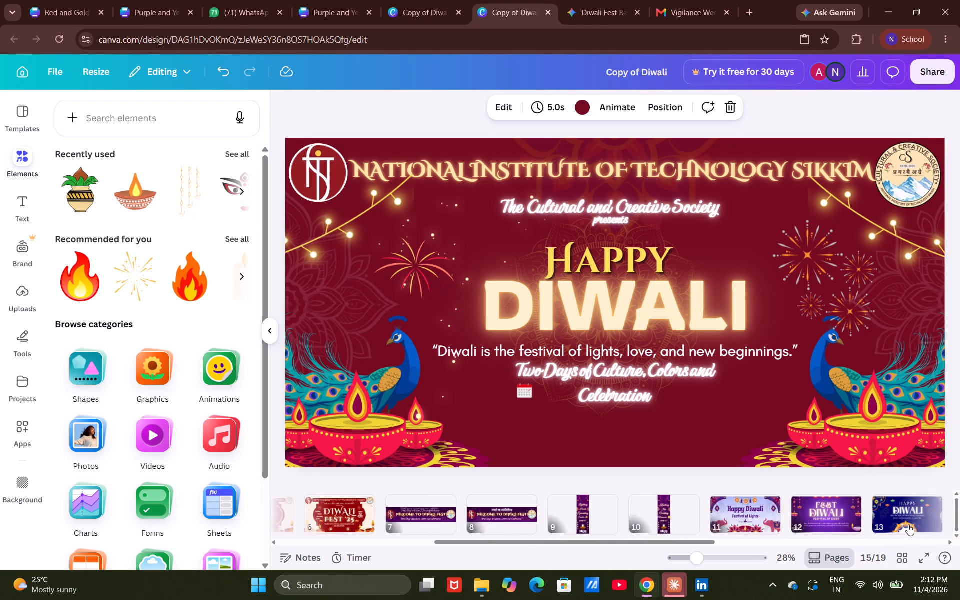
{"action": "scroll", "coordinate": [908, 524], "scroll_direction": "down", "scroll_amount": 15}
{"action": "left_click", "coordinate": [899, 513]}
{"action": "left_click", "coordinate": [815, 526]}
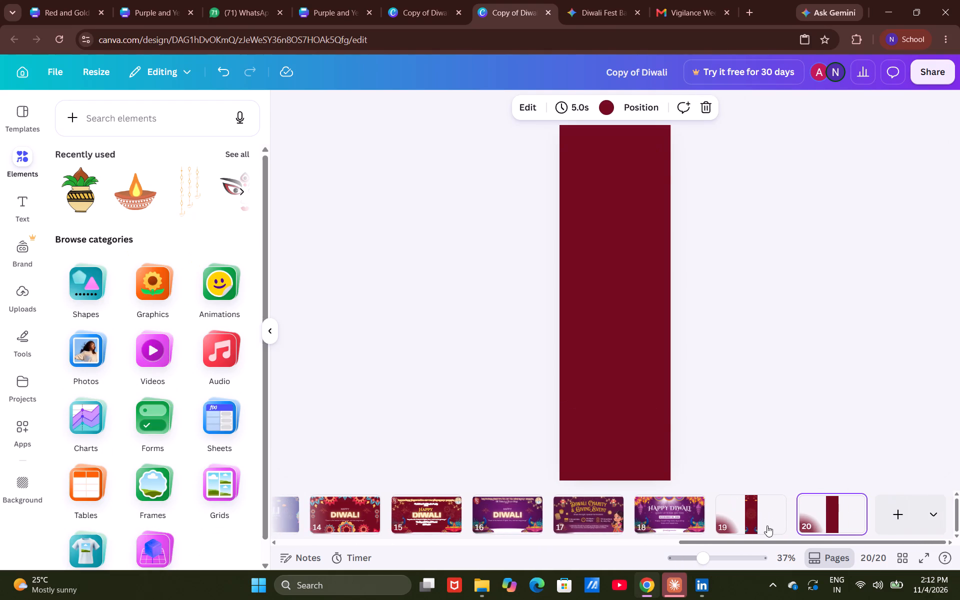
{"action": "left_click", "coordinate": [763, 525]}
{"action": "left_click", "coordinate": [850, 501]}
{"action": "left_click", "coordinate": [857, 502]}
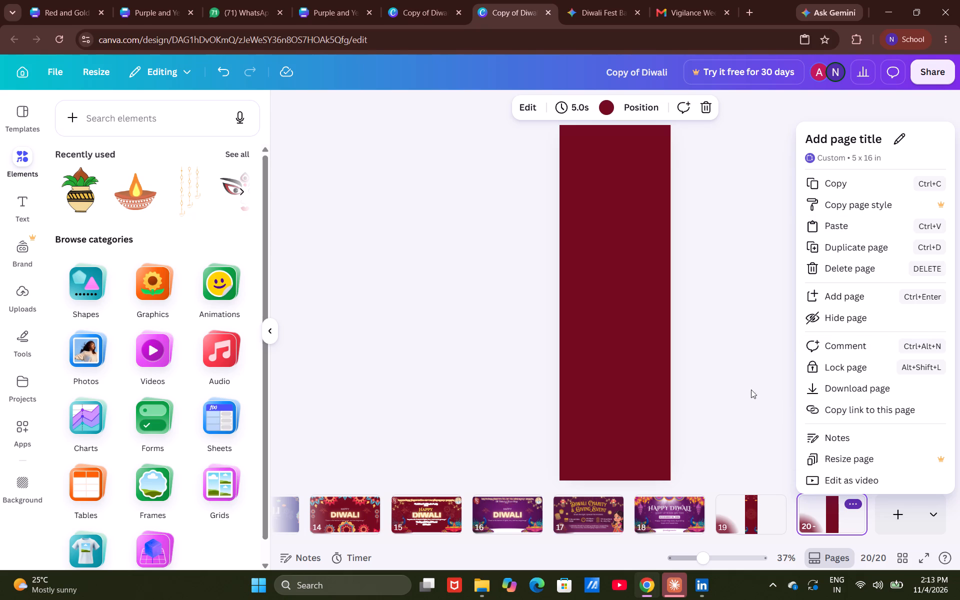
{"action": "left_click", "coordinate": [735, 355]}
{"action": "left_click", "coordinate": [753, 516]}
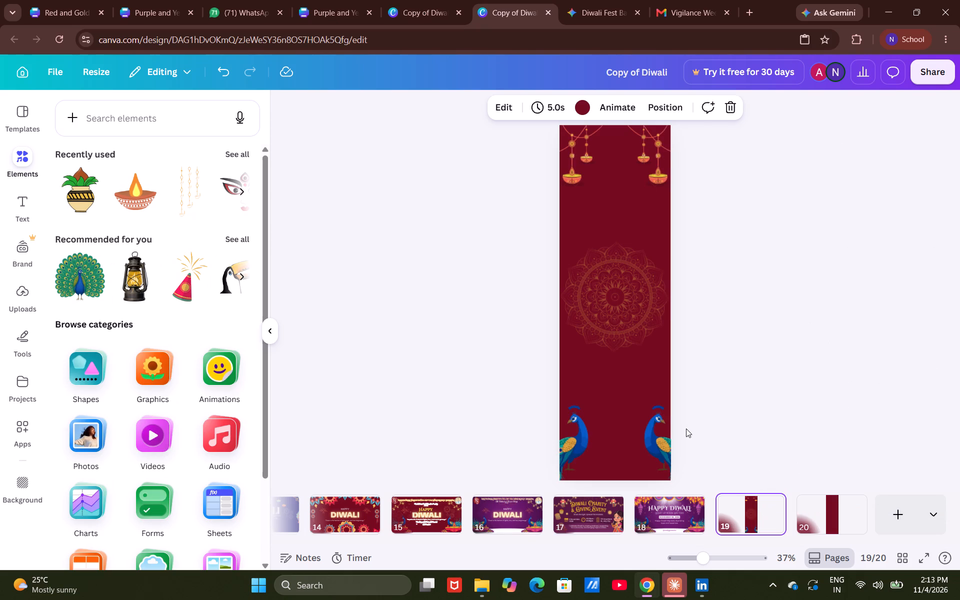
Move the calendar icon on page 15 down to the bottom edge, below the tagline and slightly left of centre.
{"action": "scroll", "coordinate": [765, 545], "scroll_direction": "down", "scroll_amount": 1}
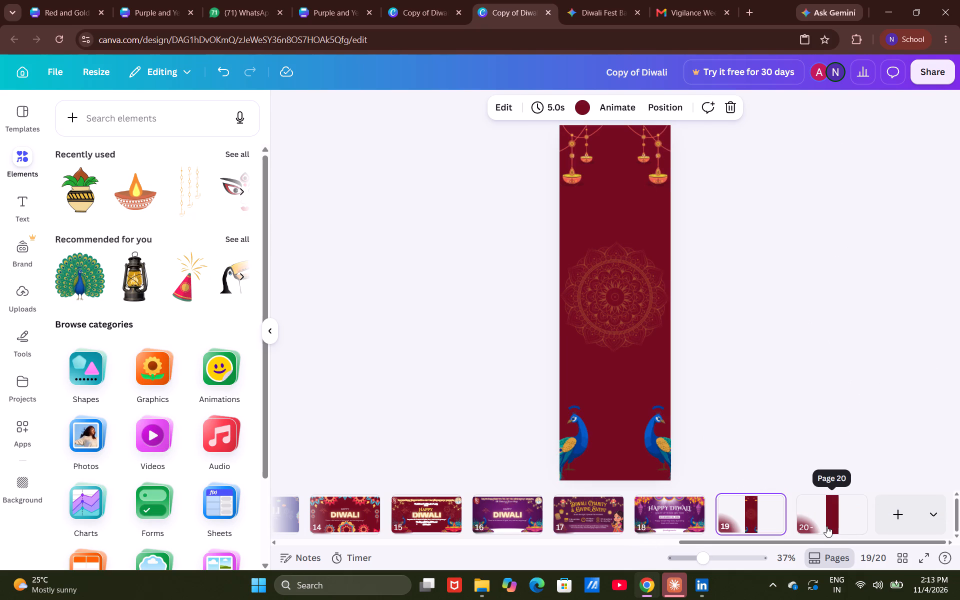
{"action": "scroll", "coordinate": [647, 521], "scroll_direction": "down", "scroll_amount": 5}
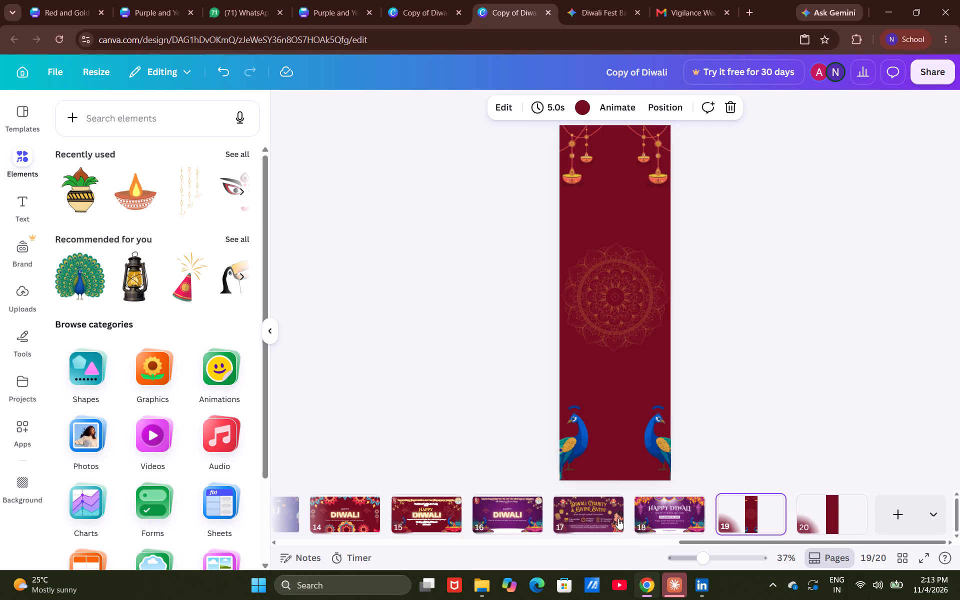
{"action": "scroll", "coordinate": [590, 510], "scroll_direction": "down", "scroll_amount": 3}
{"action": "scroll", "coordinate": [575, 510], "scroll_direction": "up", "scroll_amount": 8}
{"action": "scroll", "coordinate": [632, 521], "scroll_direction": "down", "scroll_amount": 2}
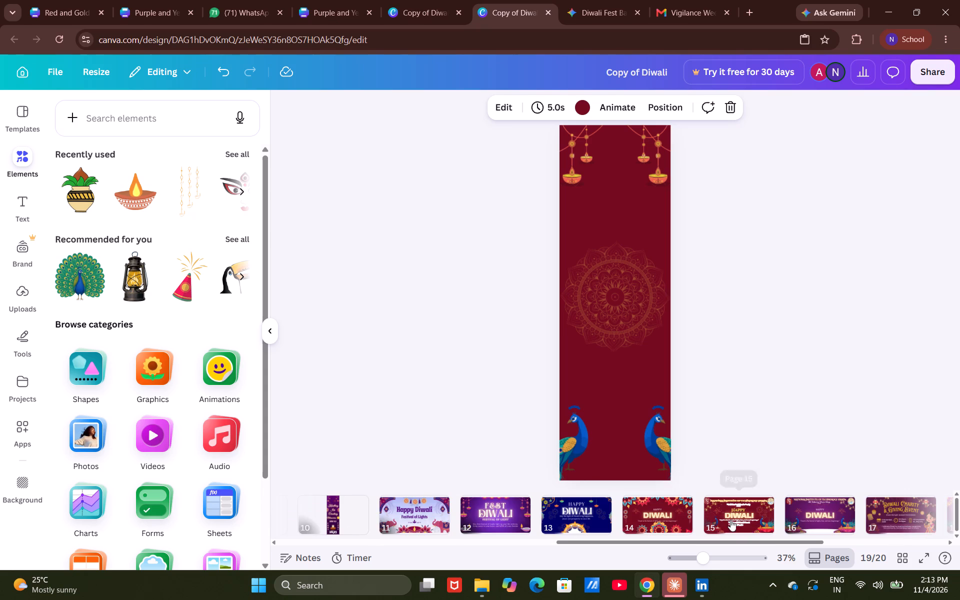
{"action": "left_click", "coordinate": [730, 519]}
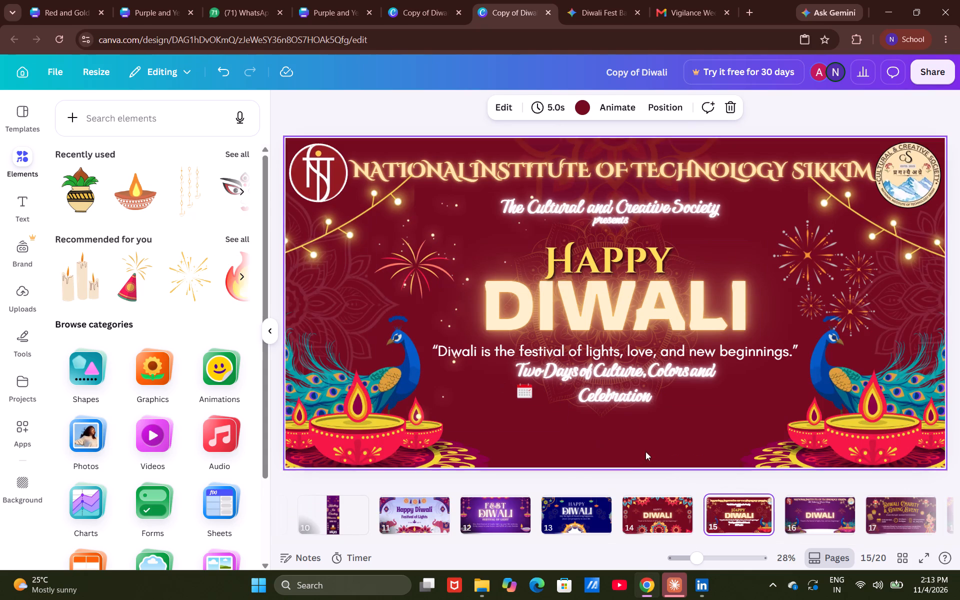
{"action": "left_click_drag", "start_coordinate": [526, 391], "coordinate": [532, 451]}
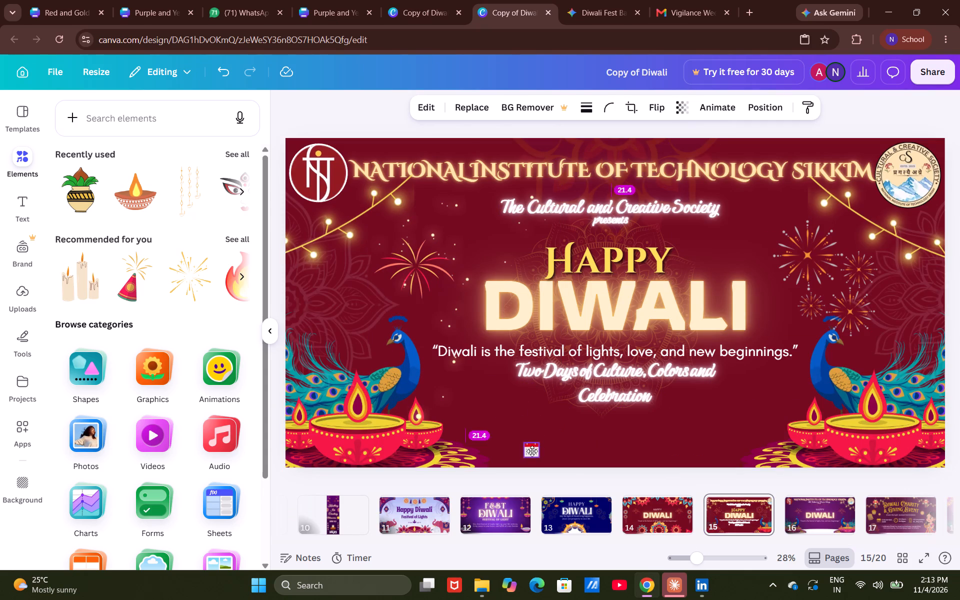
{"action": "left_click_drag", "start_coordinate": [532, 451], "coordinate": [518, 456]}
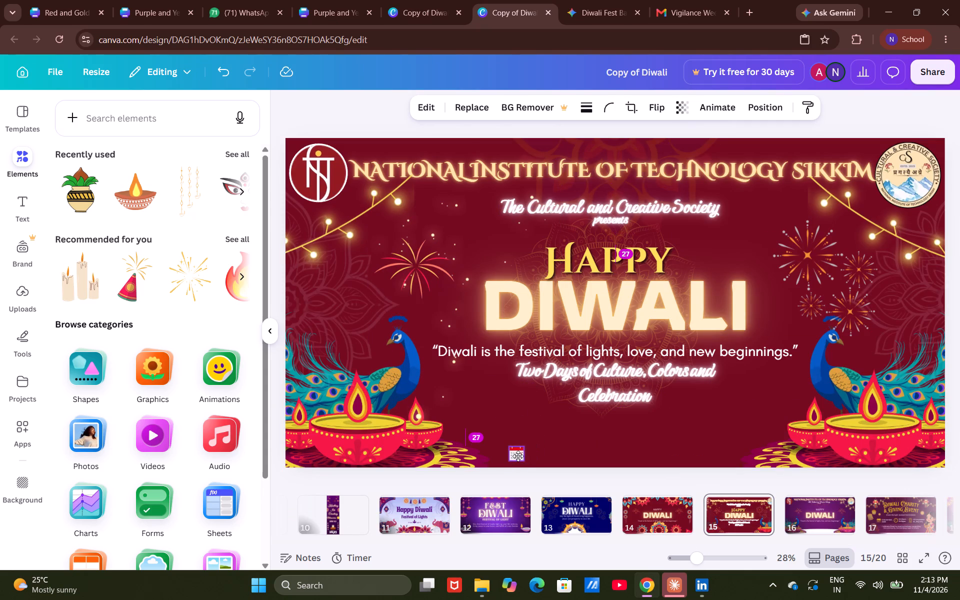
{"action": "left_click_drag", "start_coordinate": [518, 456], "coordinate": [513, 457]}
{"action": "left_click", "coordinate": [522, 448]}
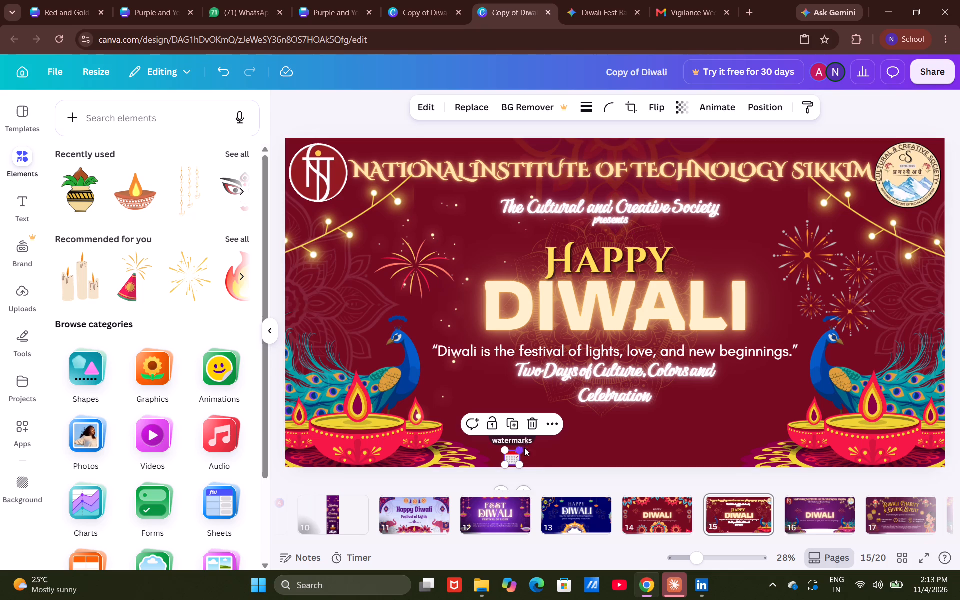
{"action": "left_click", "coordinate": [894, 119]}
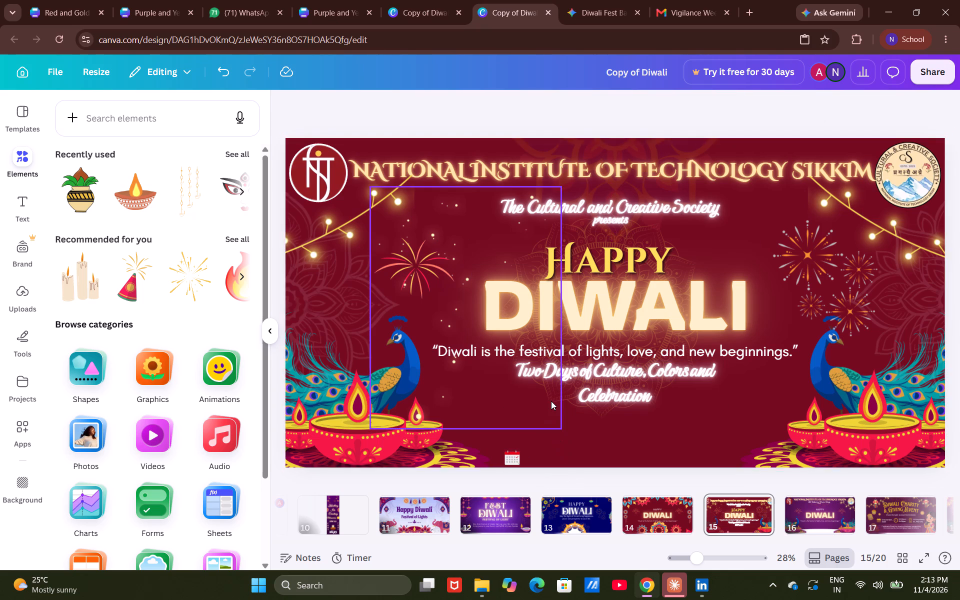
Copy the October 2025 date line from page 3 in the other Copy of Diwali browser tab and place it beside page 15's calendar icon.
{"action": "scroll", "coordinate": [551, 401], "scroll_direction": "down", "scroll_amount": 1}
{"action": "scroll", "coordinate": [551, 401], "scroll_direction": "up", "scroll_amount": 1}
{"action": "left_click", "coordinate": [427, 0]}
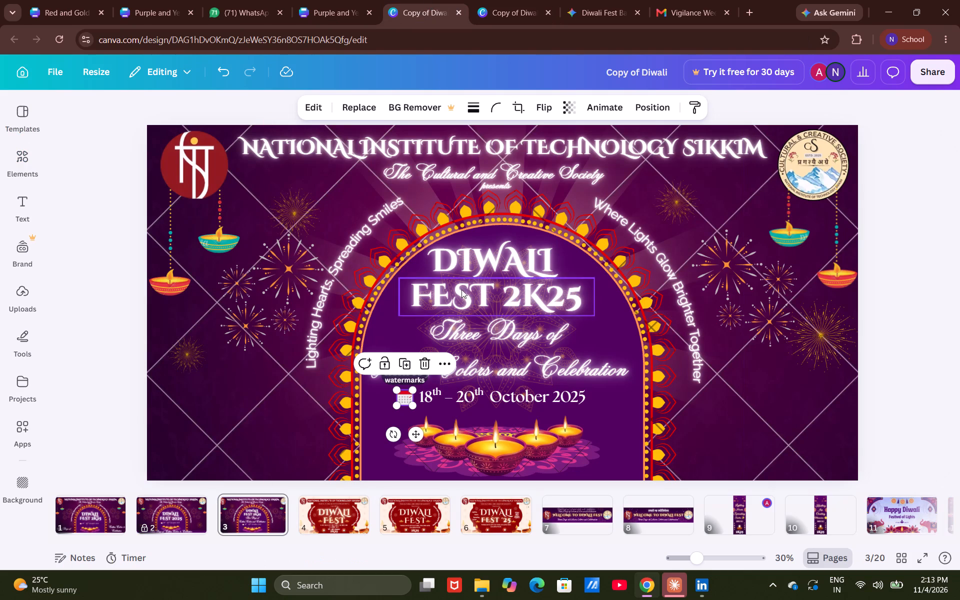
{"action": "left_click", "coordinate": [478, 402]}
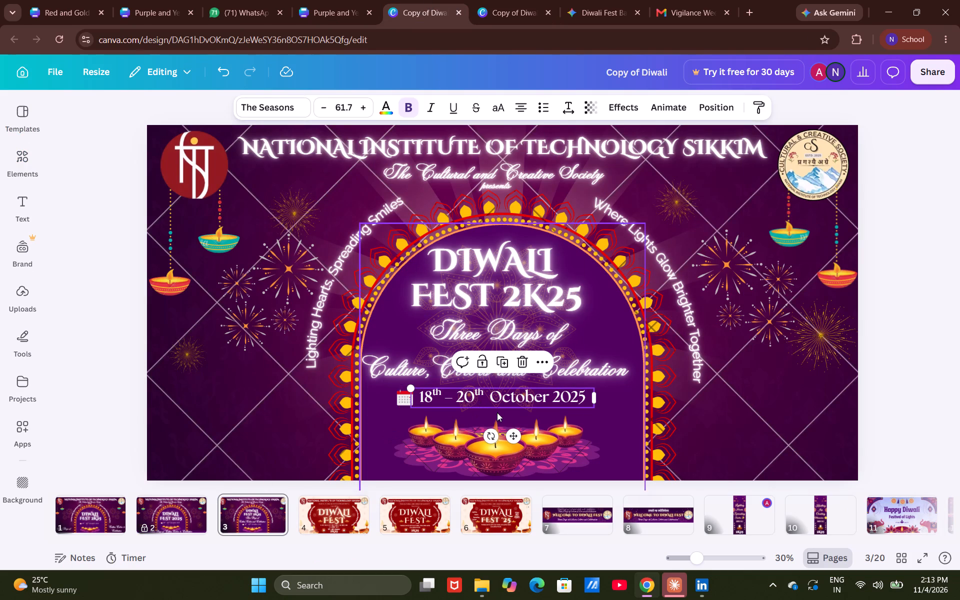
{"action": "key", "text": "ctrl+c"}
{"action": "left_click", "coordinate": [491, 0]}
{"action": "key", "text": "ctrl+v"}
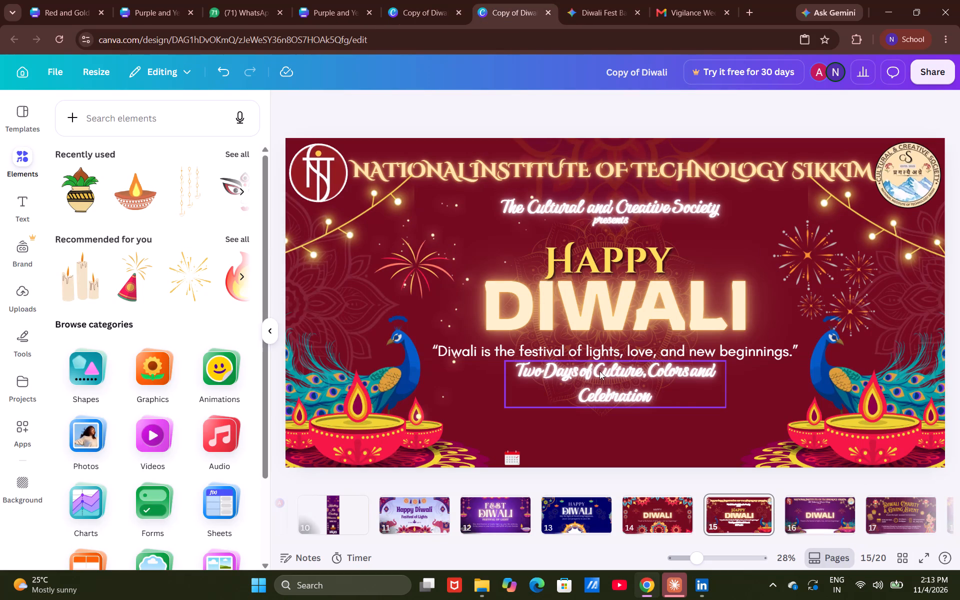
{"action": "left_click_drag", "start_coordinate": [604, 387], "coordinate": [610, 445]}
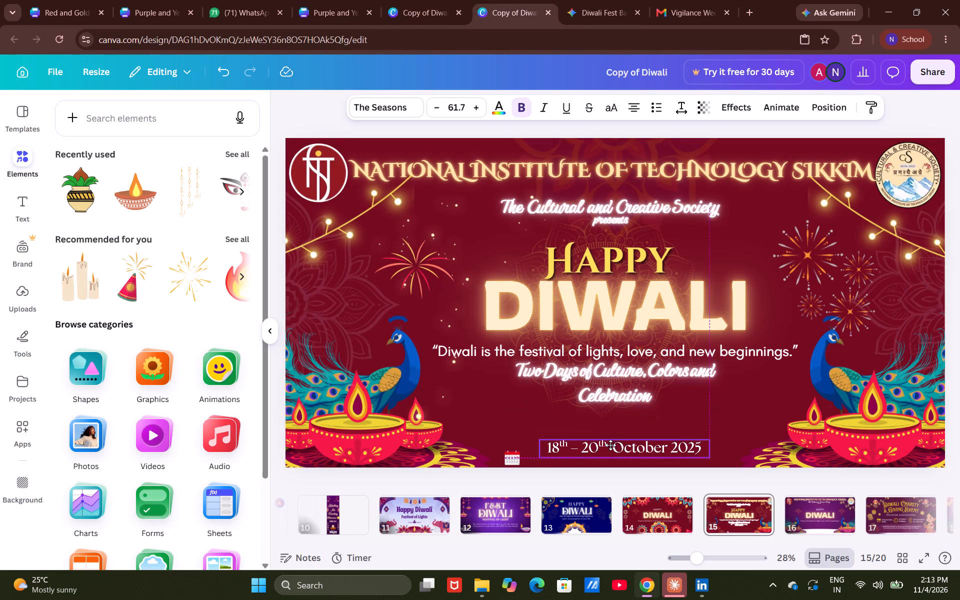
{"action": "left_click_drag", "start_coordinate": [610, 445], "coordinate": [612, 455]}
Bring page 15's calendar icon and date line closer together as a centred row along the bottom edge.
{"action": "left_click_drag", "start_coordinate": [508, 460], "coordinate": [518, 459]}
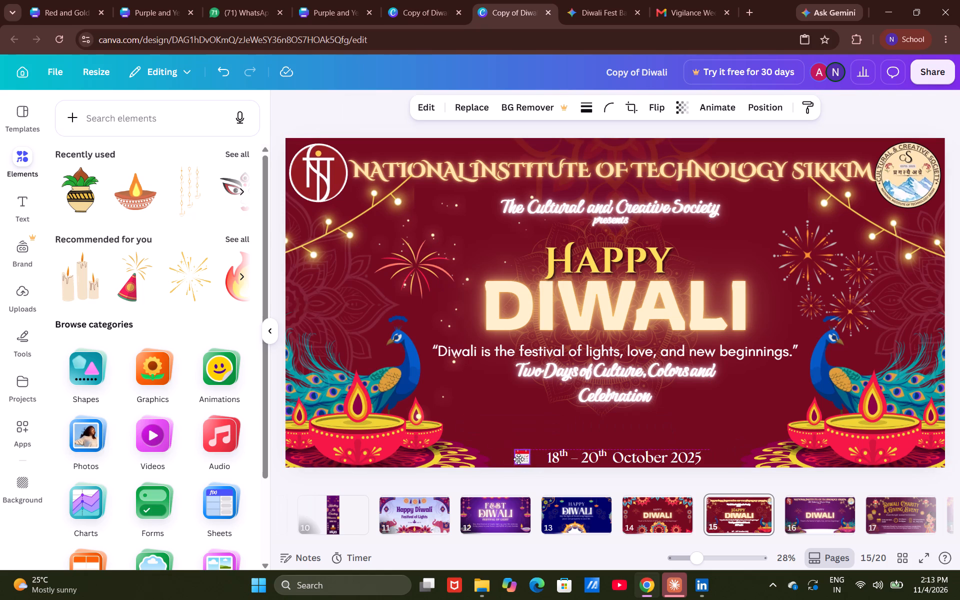
{"action": "left_click_drag", "start_coordinate": [518, 459], "coordinate": [522, 459]}
{"action": "left_click_drag", "start_coordinate": [588, 463], "coordinate": [583, 462]}
{"action": "left_click", "coordinate": [938, 98]}
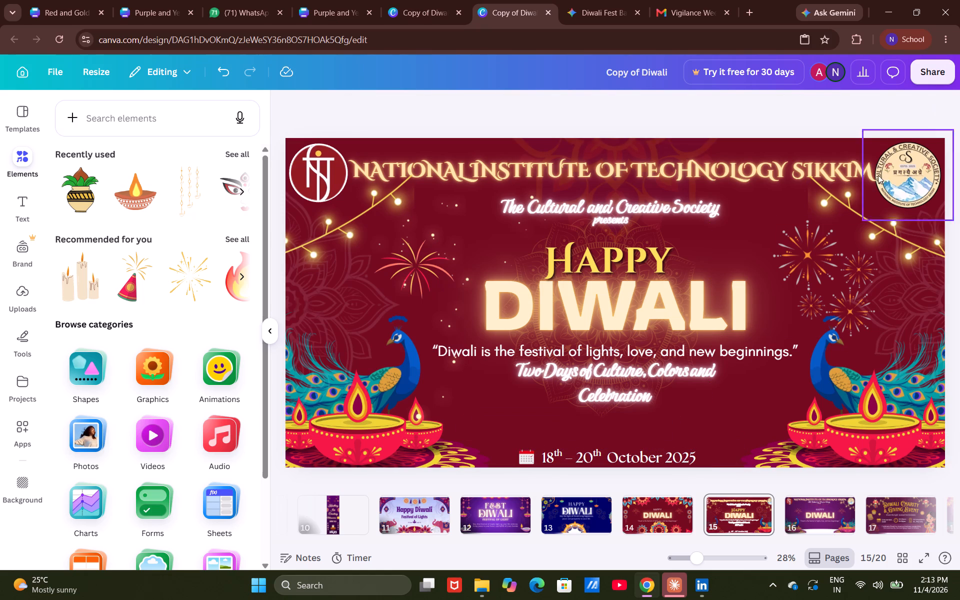
Change the month and year in page 15's date line to November 2026.
{"action": "left_click", "coordinate": [608, 458]}
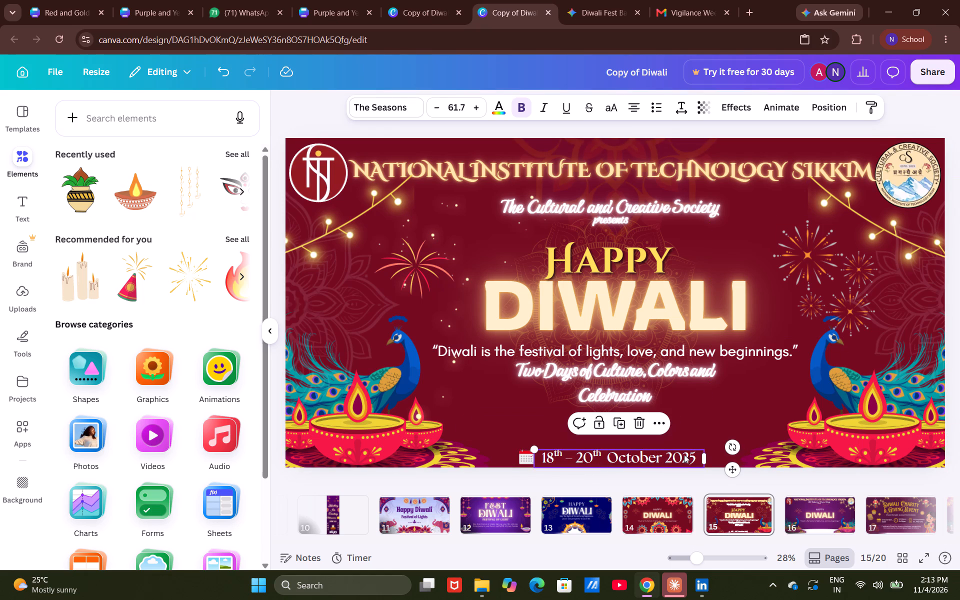
{"action": "left_click", "coordinate": [687, 454]}
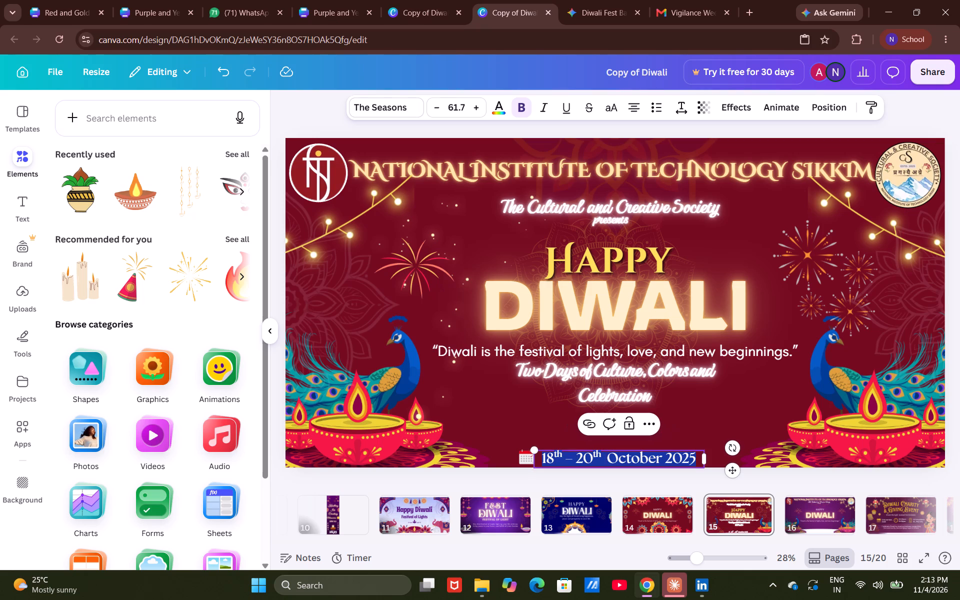
{"action": "key", "text": "Right"}
{"action": "key", "text": "BackSpace"}
{"action": "key", "text": "6"}
{"action": "key", "text": "Left"}
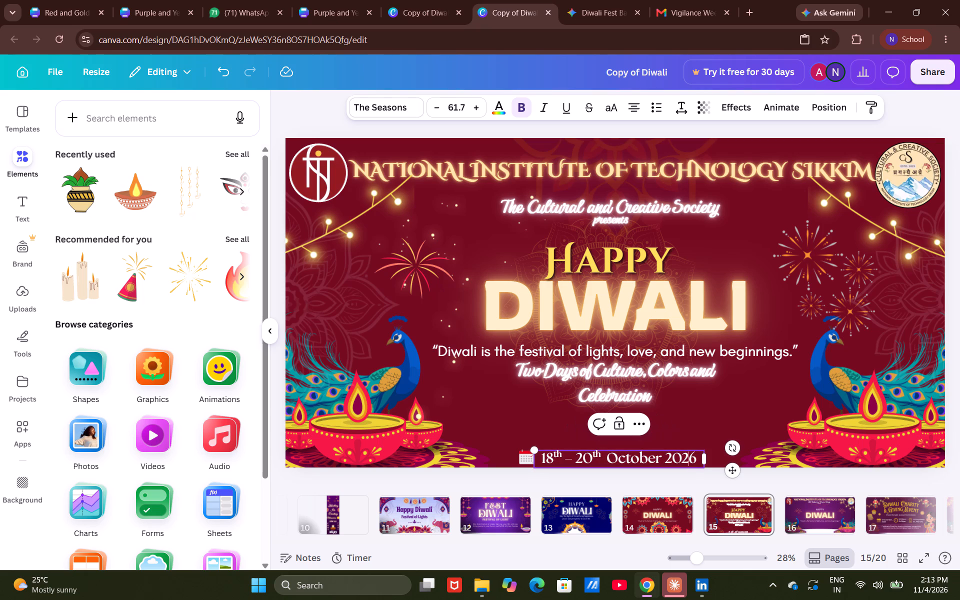
{"action": "key", "text": "Left"}
{"action": "key", "text": "Left"}
{"action": "key", "text": "Left"}
{"action": "key", "text": "Left"}
{"action": "key", "text": "BackSpace"}
{"action": "key", "text": "BackSpace"}
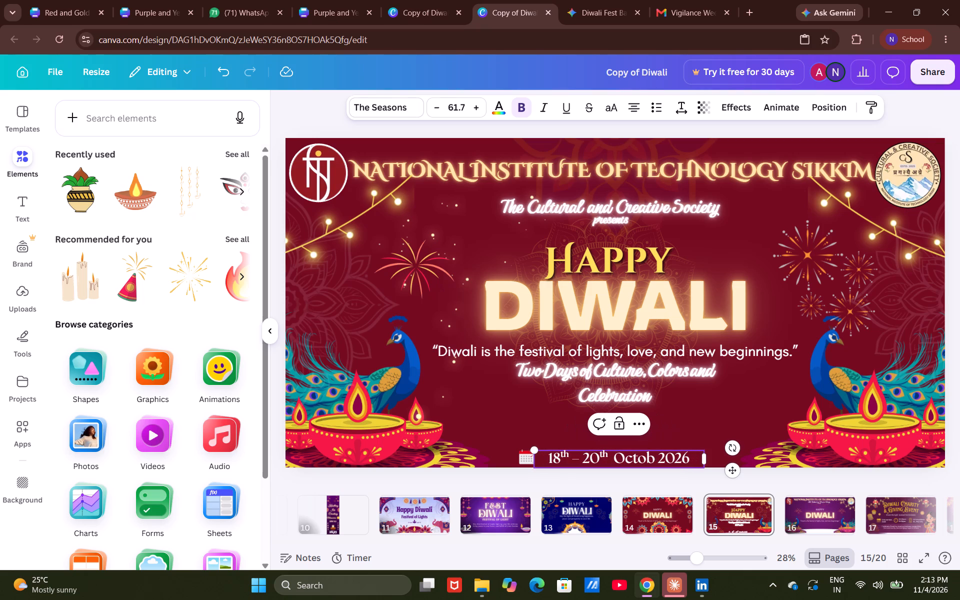
{"action": "key", "text": "BackSpace"}
{"action": "key", "text": "BackSpace"}
{"action": "key", "text": "BackSpace"}
{"action": "key", "text": "BackSpace"}
{"action": "key", "text": "BackSpace"}
{"action": "type", "text": "November"}
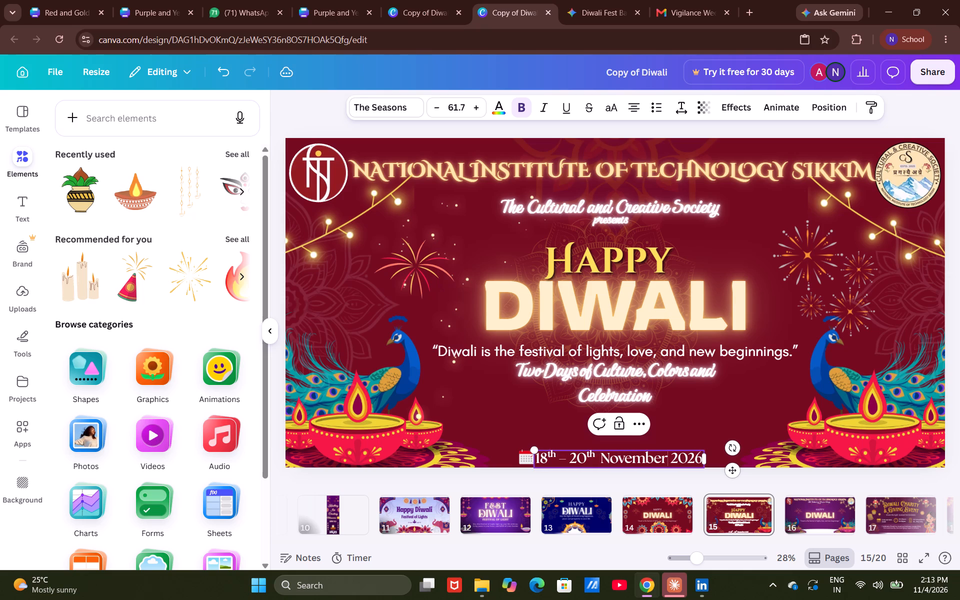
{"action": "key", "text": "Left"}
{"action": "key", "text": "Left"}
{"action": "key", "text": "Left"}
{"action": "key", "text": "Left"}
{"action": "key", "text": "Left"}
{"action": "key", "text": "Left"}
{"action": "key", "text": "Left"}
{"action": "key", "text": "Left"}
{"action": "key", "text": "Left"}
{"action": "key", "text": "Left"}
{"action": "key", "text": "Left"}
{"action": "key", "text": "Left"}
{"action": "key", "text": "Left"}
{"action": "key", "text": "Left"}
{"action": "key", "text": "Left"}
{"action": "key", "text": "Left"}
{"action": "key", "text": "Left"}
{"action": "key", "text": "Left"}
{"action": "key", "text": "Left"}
Examine the vertical maroon banner on page 19, and return to page 15.
{"action": "scroll", "coordinate": [868, 509], "scroll_direction": "up", "scroll_amount": 9}
{"action": "scroll", "coordinate": [868, 509], "scroll_direction": "down", "scroll_amount": 9}
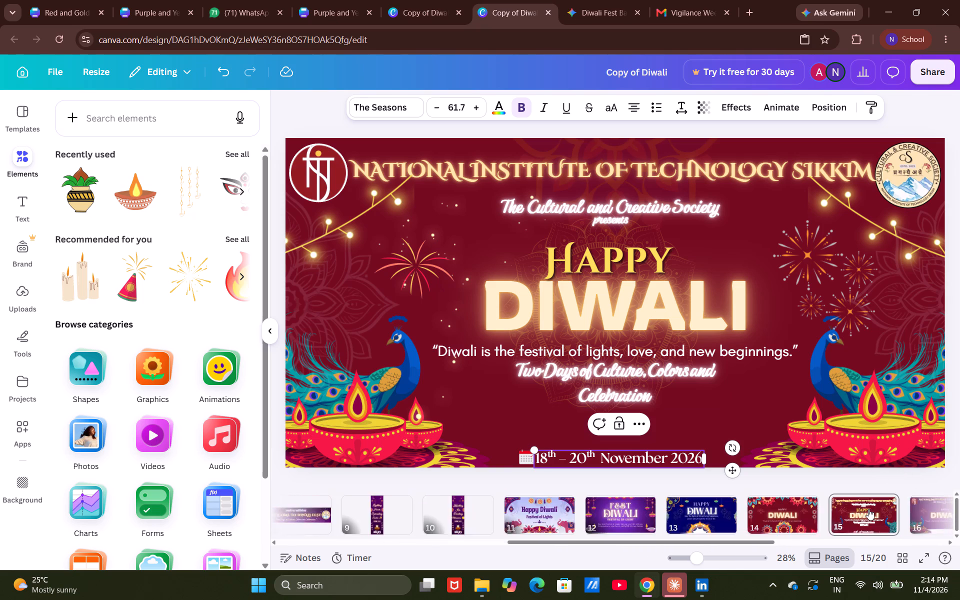
{"action": "scroll", "coordinate": [868, 509], "scroll_direction": "down", "scroll_amount": 4}
{"action": "scroll", "coordinate": [868, 509], "scroll_direction": "up", "scroll_amount": 6}
{"action": "scroll", "coordinate": [868, 509], "scroll_direction": "down", "scroll_amount": 7}
{"action": "left_click", "coordinate": [742, 517]}
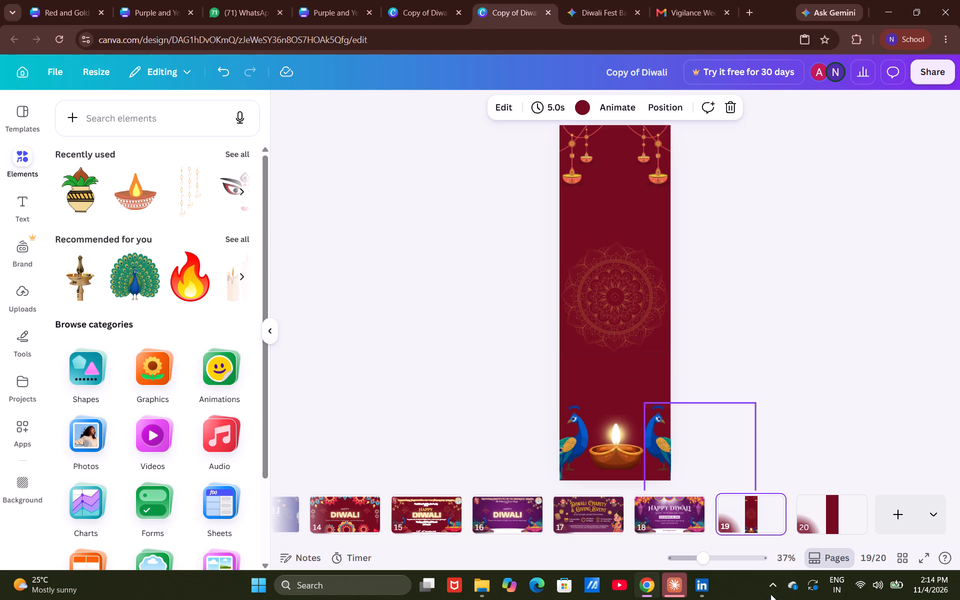
{"action": "scroll", "coordinate": [633, 545], "scroll_direction": "up", "scroll_amount": 2}
{"action": "left_click", "coordinate": [542, 522]}
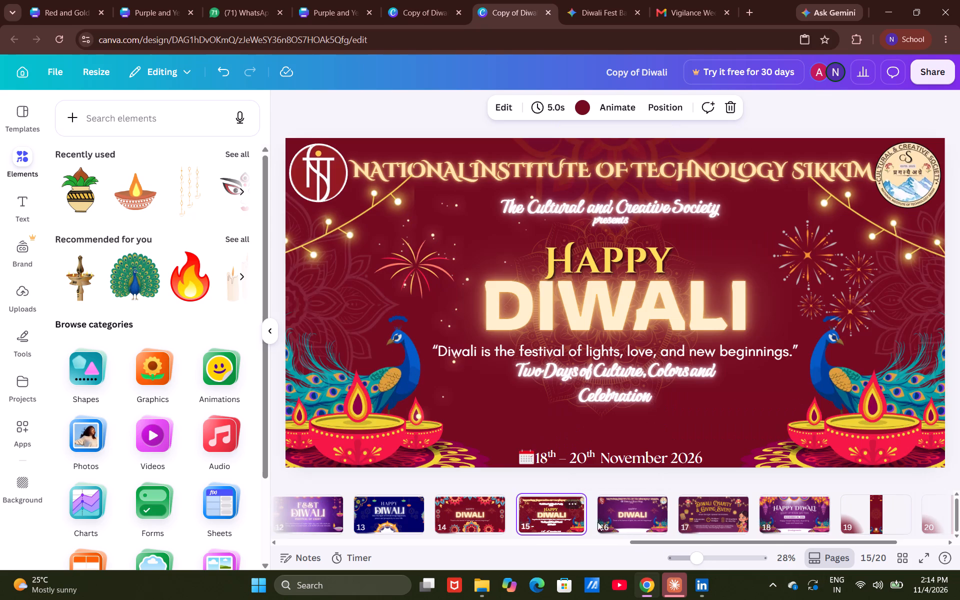
Delete the start day number 18 from page 15's date line, keeping its superscript "th".
{"action": "left_click", "coordinate": [591, 458]}
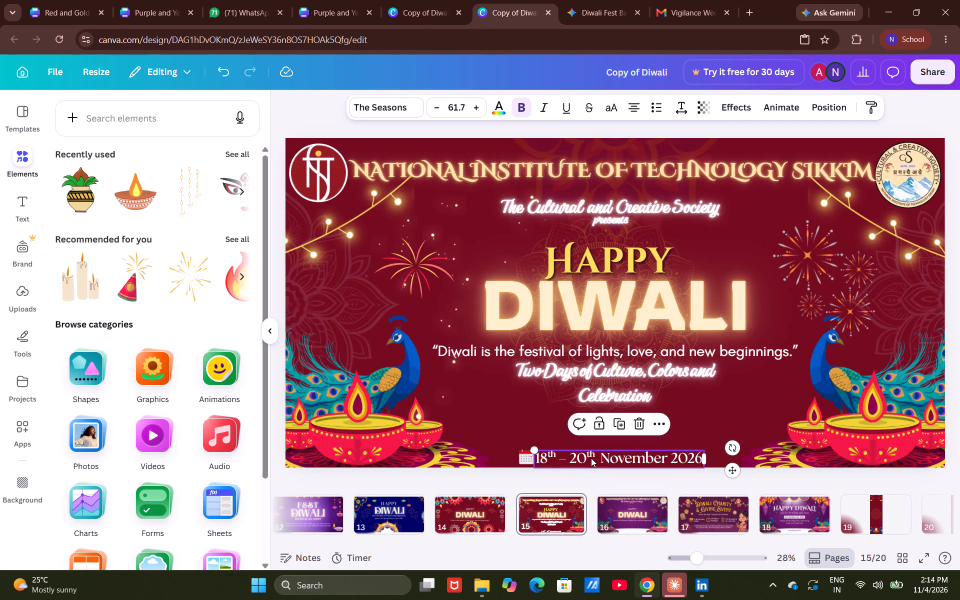
{"action": "left_click", "coordinate": [549, 459]}
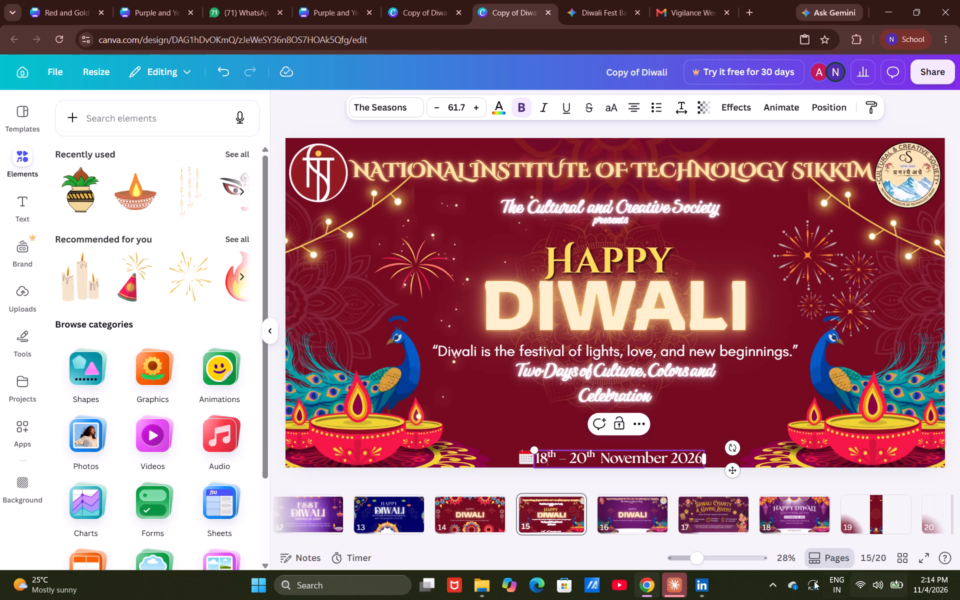
{"action": "key", "text": "BackSpace"}
{"action": "key", "text": "BackSpace"}
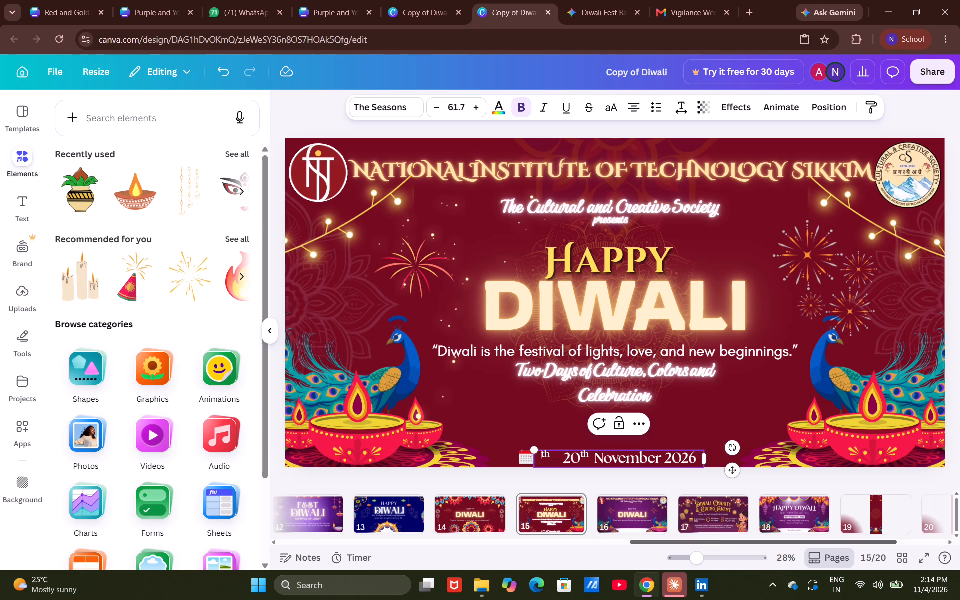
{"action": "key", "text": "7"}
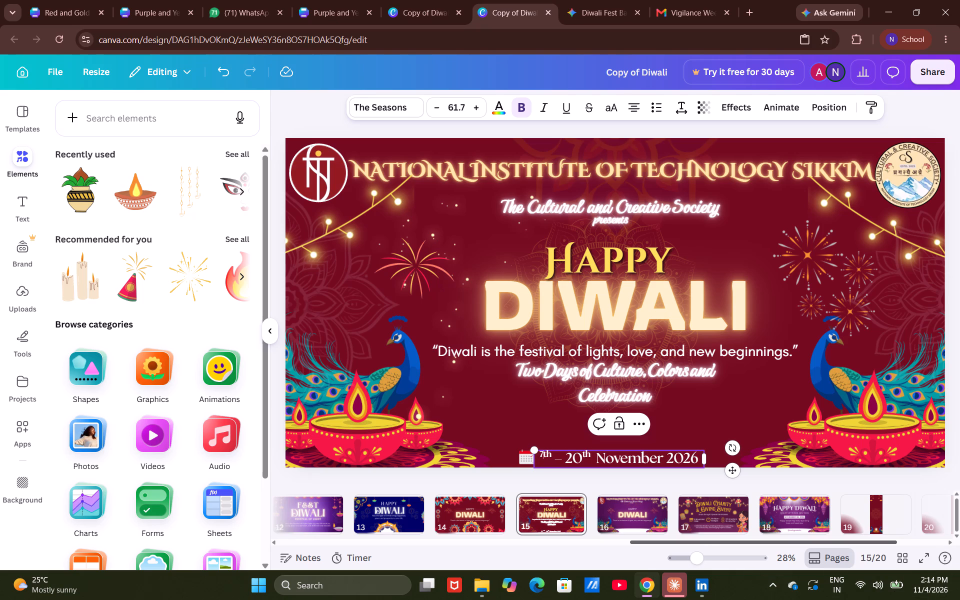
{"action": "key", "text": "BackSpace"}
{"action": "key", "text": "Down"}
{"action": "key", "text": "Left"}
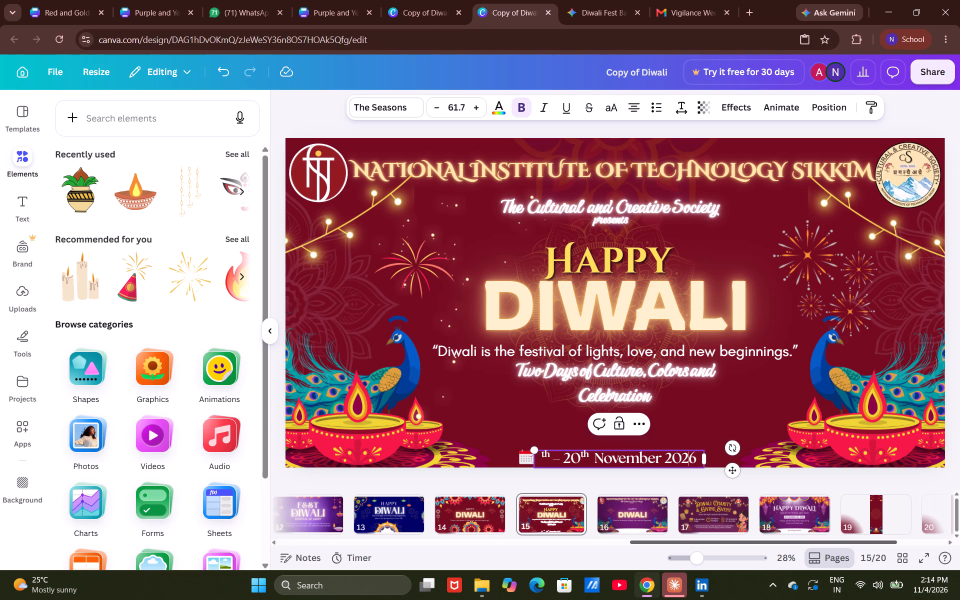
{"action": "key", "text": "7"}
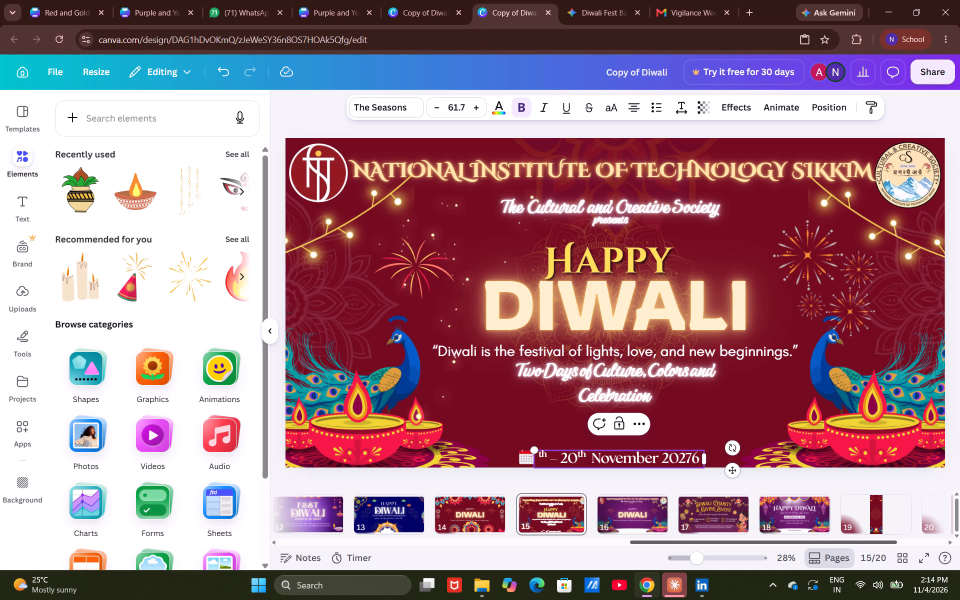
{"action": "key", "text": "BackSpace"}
Insert the start day number 7 in page 15's date line, between the leading superscript "th" and the dash.
{"action": "key", "text": "Left"}
{"action": "key", "text": "Left"}
{"action": "key", "text": "Left"}
{"action": "key", "text": "Left"}
{"action": "key", "text": "Left"}
{"action": "key", "text": "Left"}
{"action": "key", "text": "Left"}
{"action": "key", "text": "Left"}
{"action": "key", "text": "Left"}
{"action": "key", "text": "Left"}
{"action": "key", "text": "Left"}
{"action": "key", "text": "Left"}
{"action": "key", "text": "Left"}
{"action": "key", "text": "Left"}
{"action": "key", "text": "Left"}
{"action": "key", "text": "Left"}
{"action": "key", "text": "Left"}
{"action": "key", "text": "Left"}
{"action": "key", "text": "Left"}
{"action": "key", "text": "Left"}
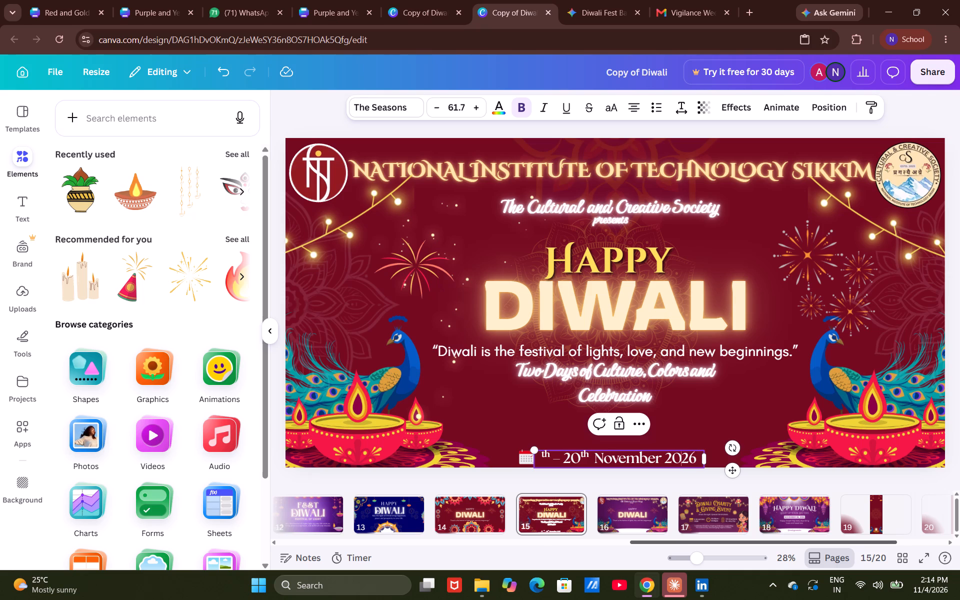
{"action": "key", "text": "Left"}
{"action": "key", "text": "Left"}
{"action": "key", "text": "Left"}
{"action": "key", "text": "Left"}
{"action": "key", "text": "Right"}
{"action": "key", "text": "Right"}
{"action": "key", "text": "Right"}
{"action": "key", "text": "7"}
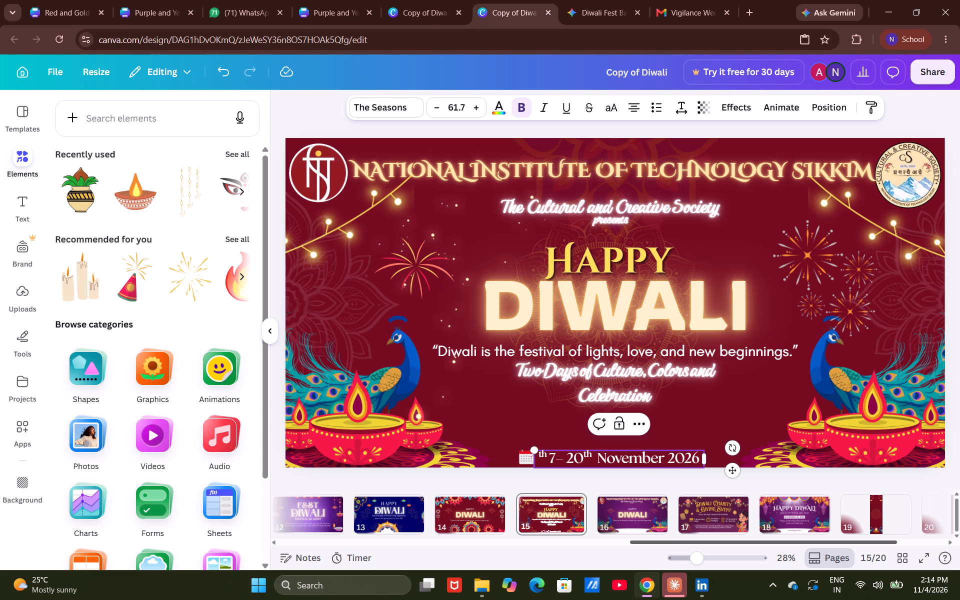
Move the leading superscript "th" in page 15's date line to directly after the 7, so the start day reads 7th.
{"action": "key", "text": "Left"}
{"action": "key", "text": "Left"}
{"action": "key", "text": "Left"}
{"action": "key", "text": "Right"}
{"action": "key", "text": "shift+Left"}
{"action": "key", "text": "shift+Left"}
{"action": "key", "text": "ctrl+c"}
{"action": "key", "text": "Right"}
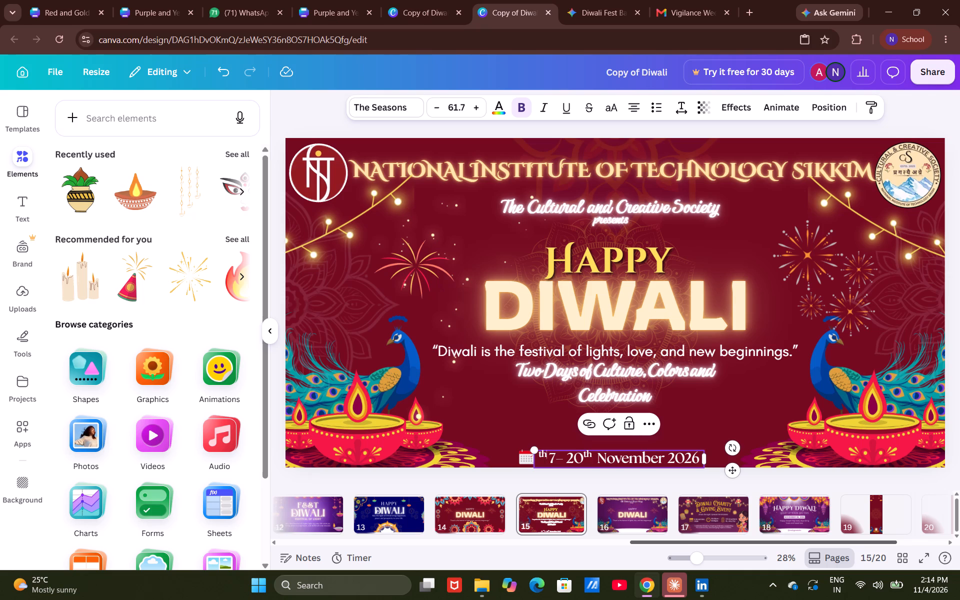
{"action": "key", "text": "shift+Left"}
{"action": "key", "text": "shift+Left"}
{"action": "key", "text": "ctrl+x"}
{"action": "key", "text": "Right"}
{"action": "key", "text": "Right"}
{"action": "key", "text": "ctrl+v"}
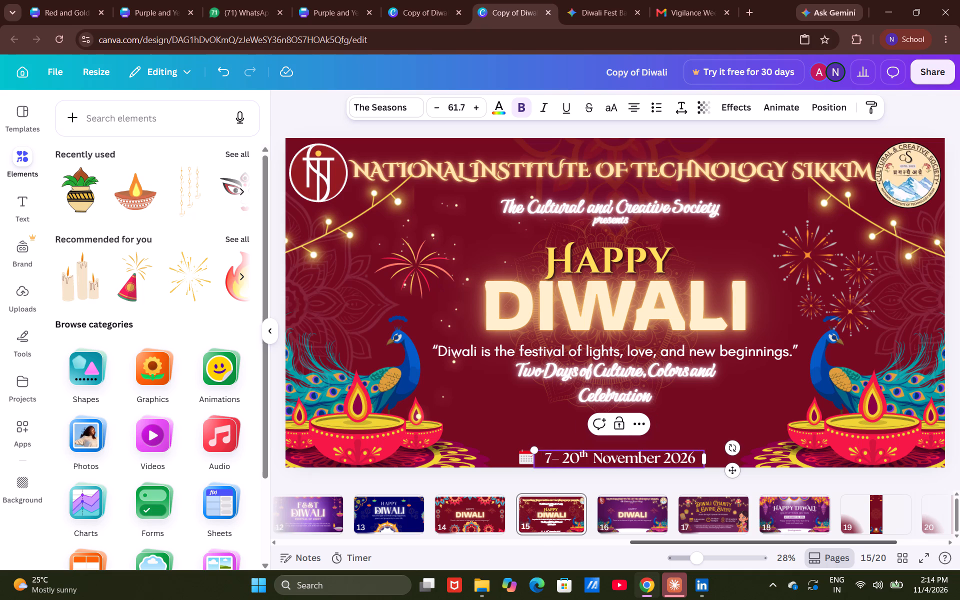
Change the end day in page 15's date line to 8, keeping its superscript "th", and deselect the text.
{"action": "key", "text": "Right"}
{"action": "key", "text": "Right"}
{"action": "key", "text": "Right"}
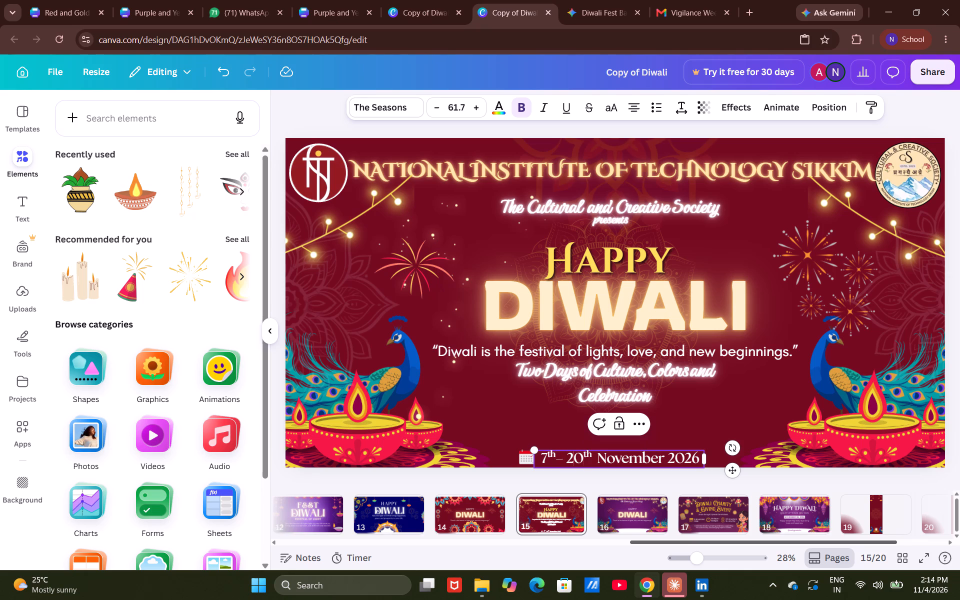
{"action": "key", "text": "Right"}
{"action": "key", "text": "Left"}
{"action": "key", "text": "BackSpace"}
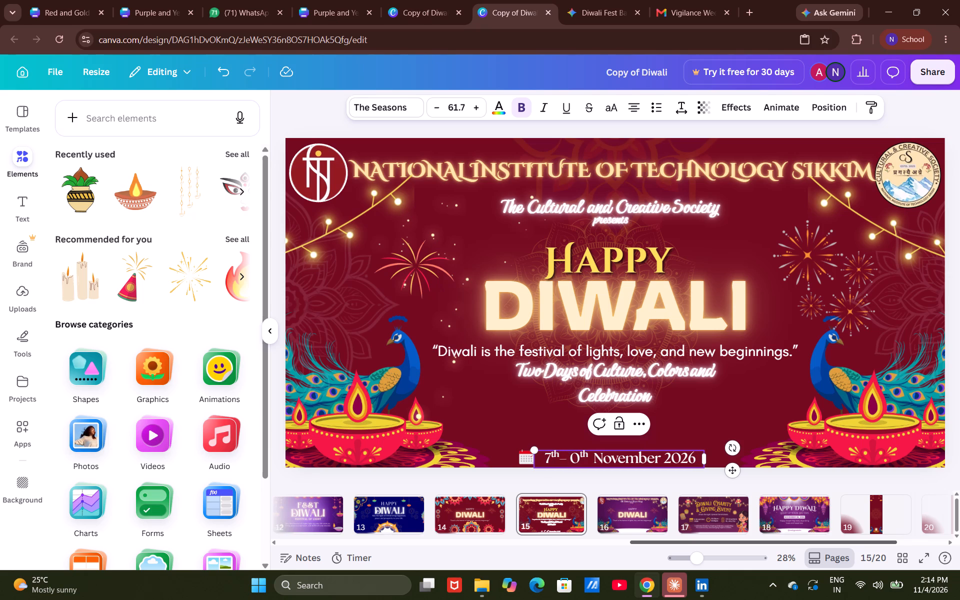
{"action": "key", "text": "8"}
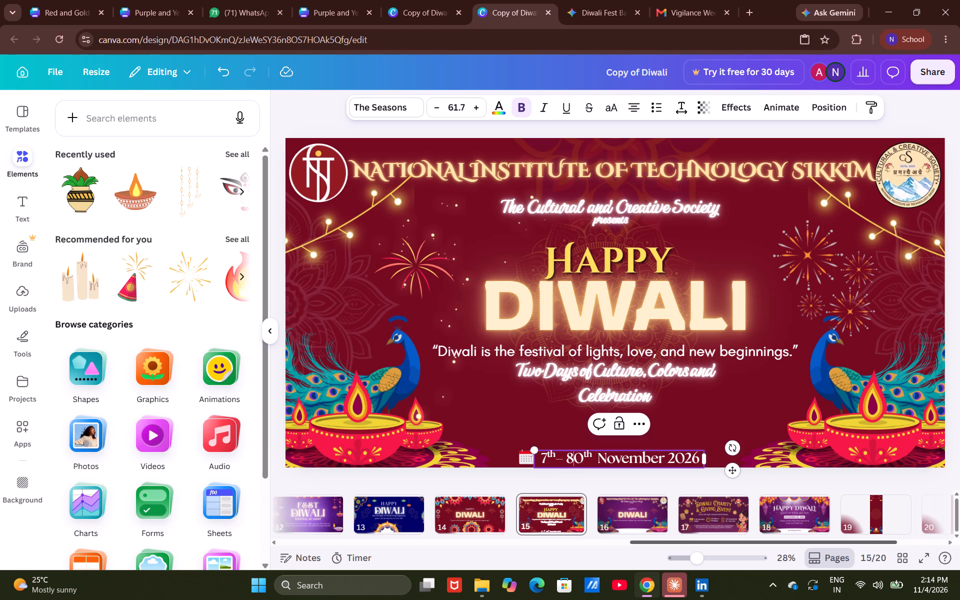
{"action": "key", "text": "Delete"}
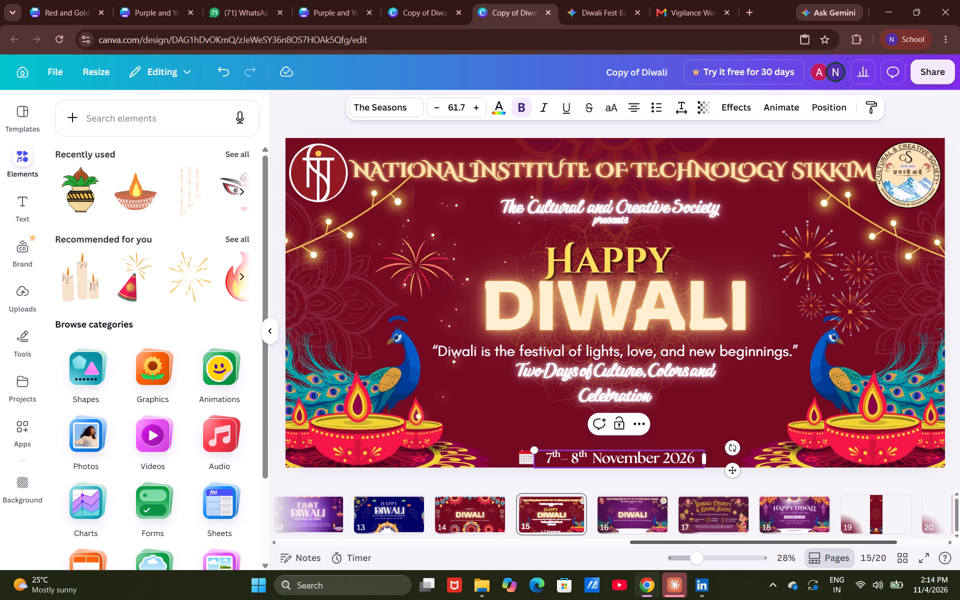
{"action": "left_click", "coordinate": [929, 115]}
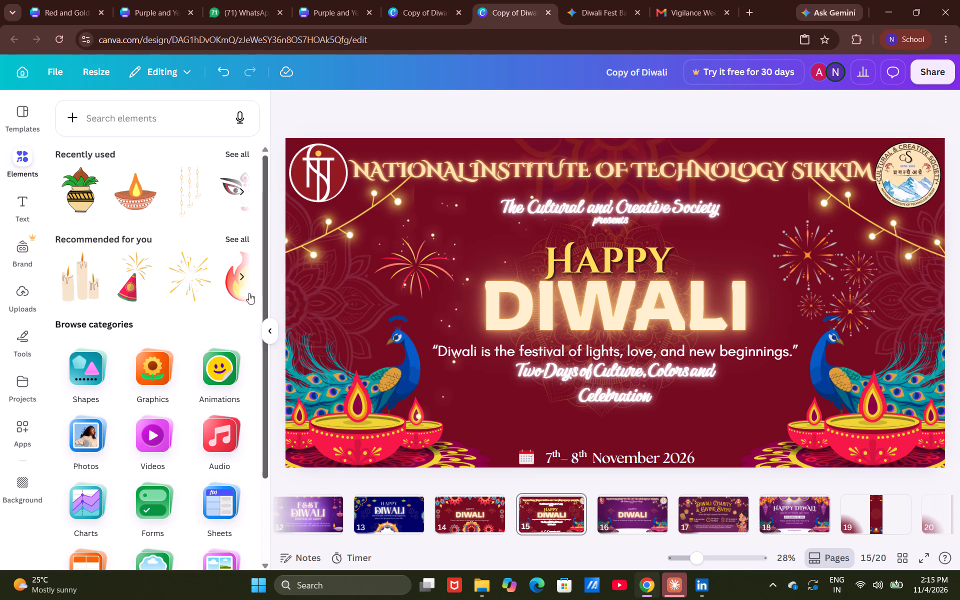
Browse the recommended graphic elements for further Diwali decorations.
{"action": "left_click", "coordinate": [243, 277]}
{"action": "left_click", "coordinate": [243, 277]}
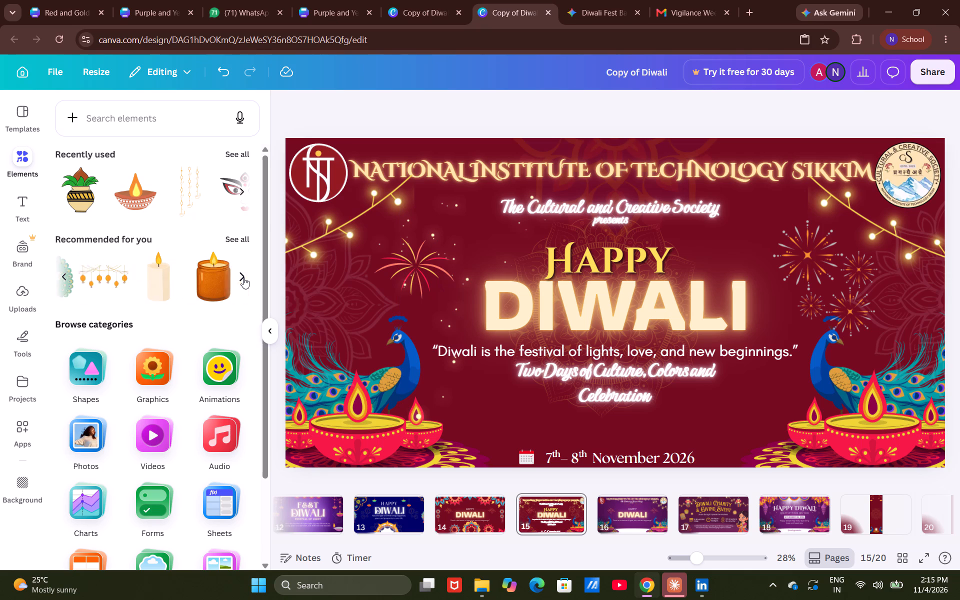
{"action": "left_click", "coordinate": [243, 277]}
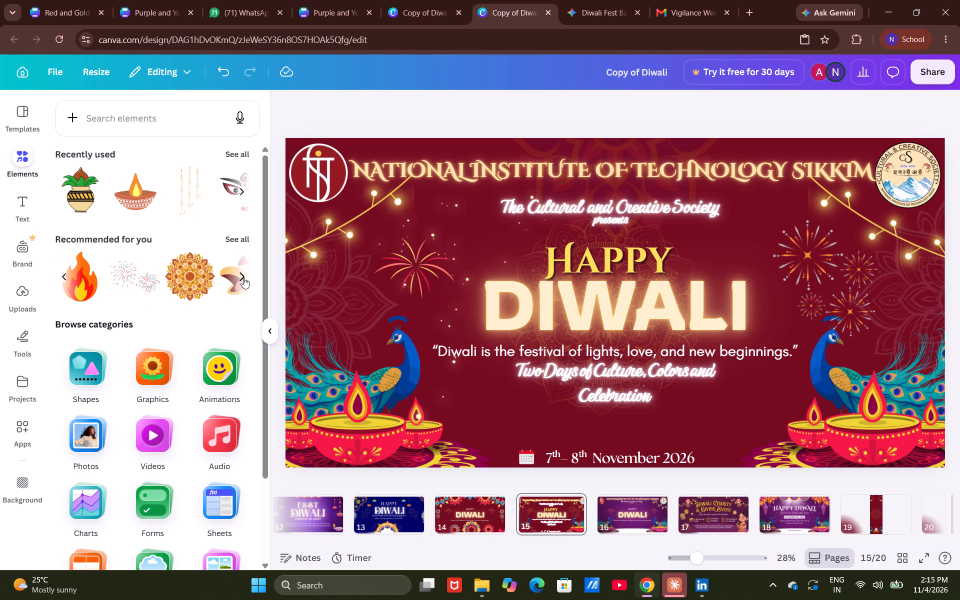